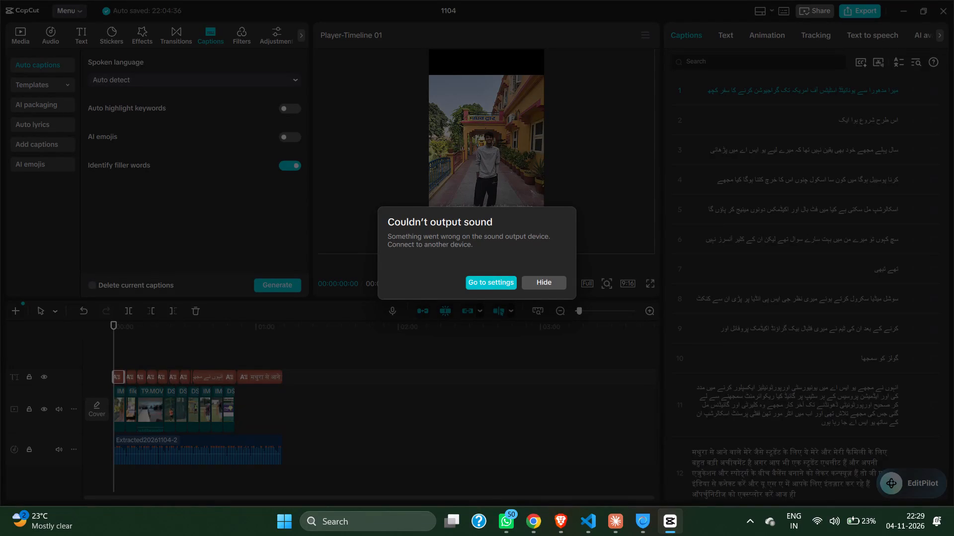
Dismiss the sound output error without changing the audio settings.
click(553, 281)
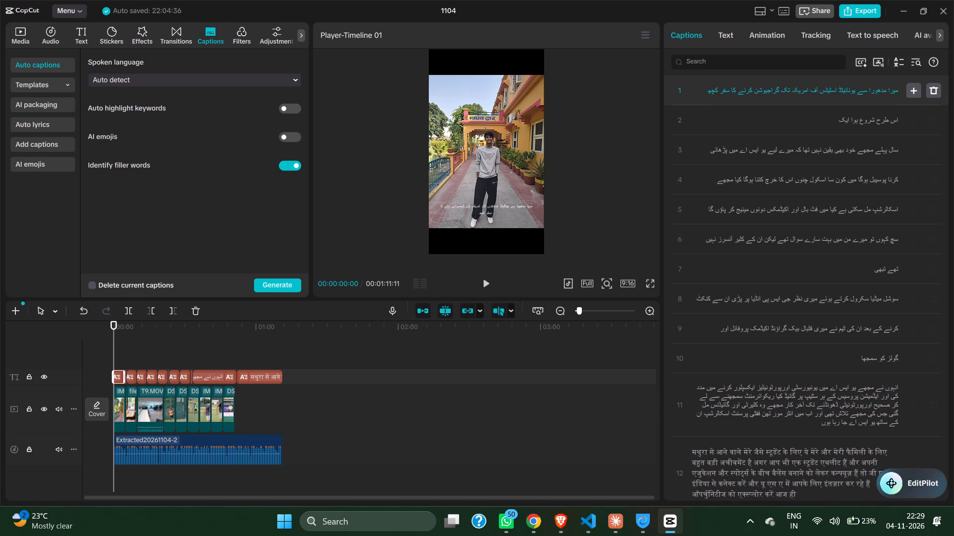
Clear the Urdu text of the first caption.
click(899, 89)
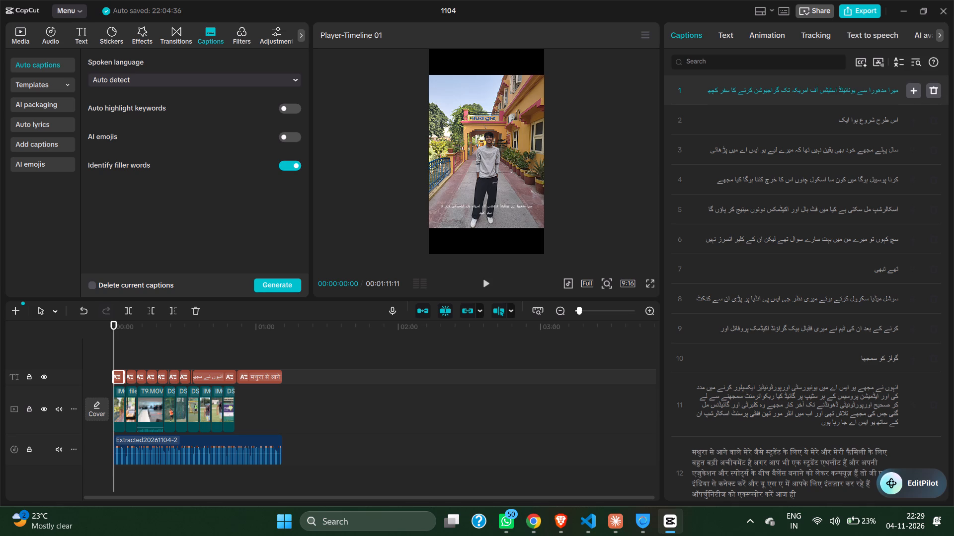
click(700, 90)
drag(700, 90, 880, 91)
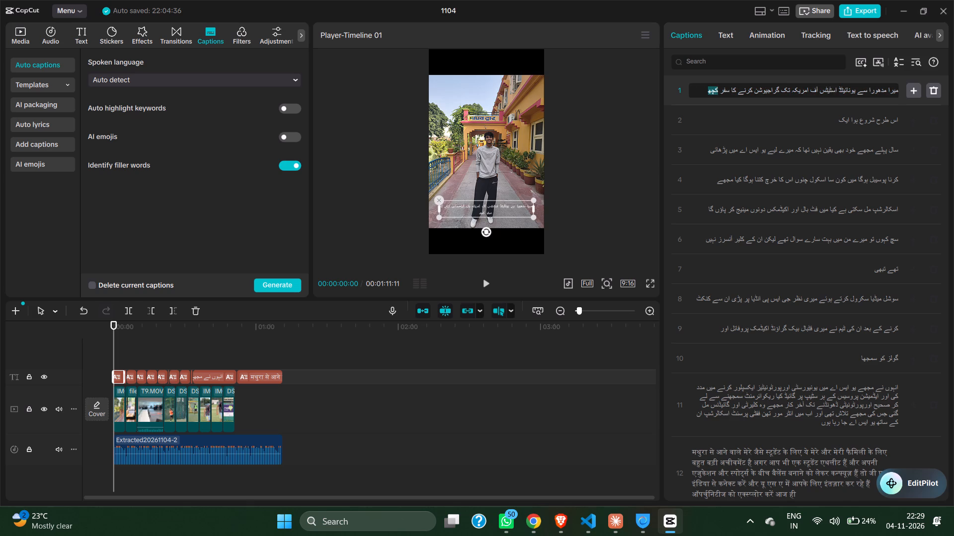
drag(880, 91, 898, 91)
click(896, 91)
drag(705, 94, 831, 112)
drag(831, 112, 899, 90)
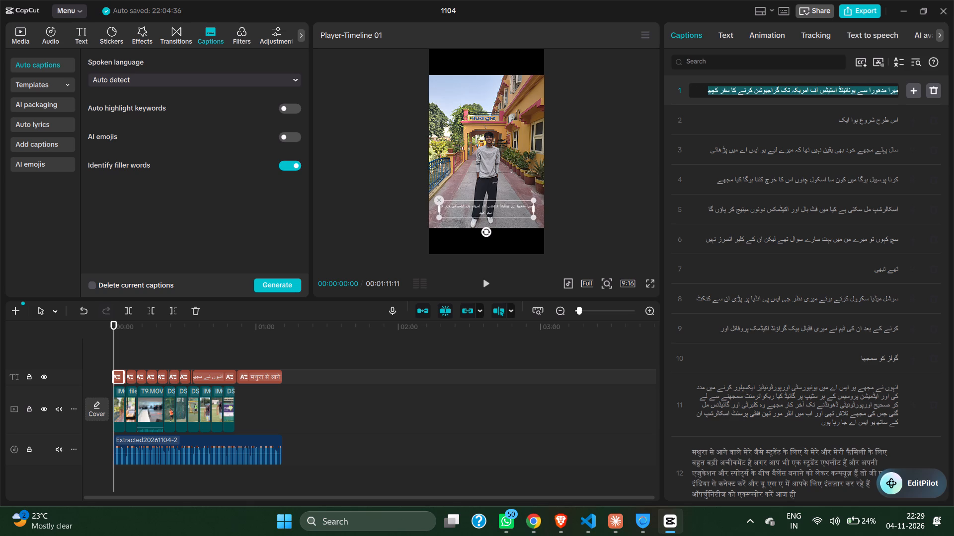
key(BackSpace)
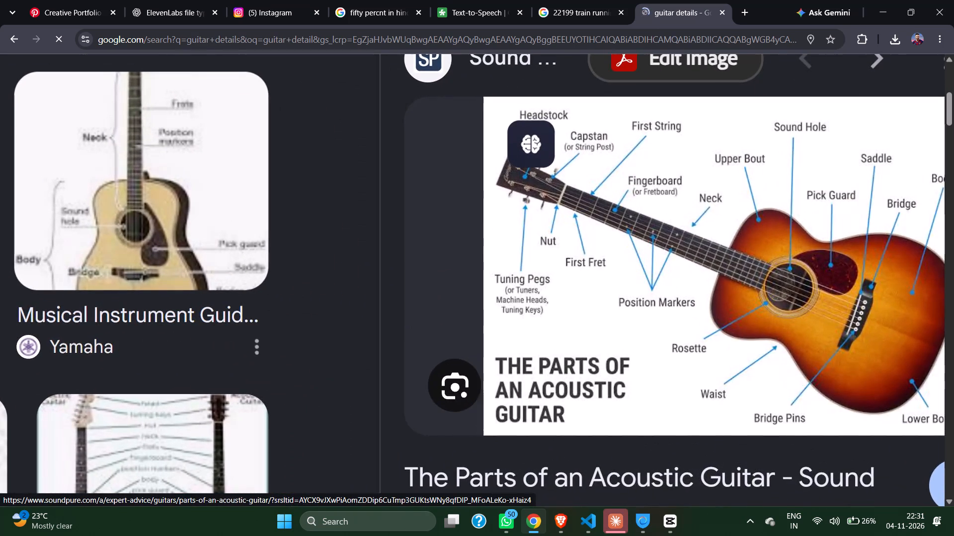
scroll(730, 325, left, 2)
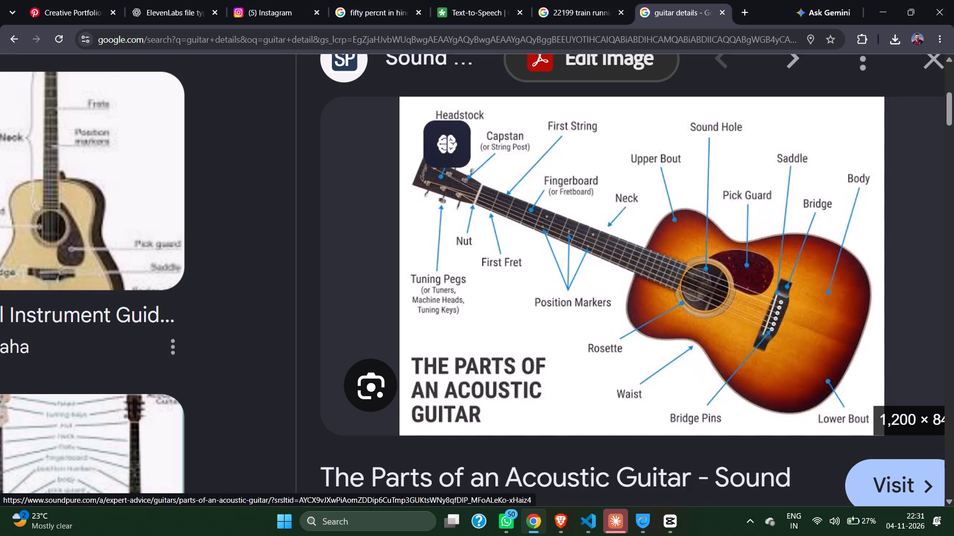
scroll(685, 333, up, 2)
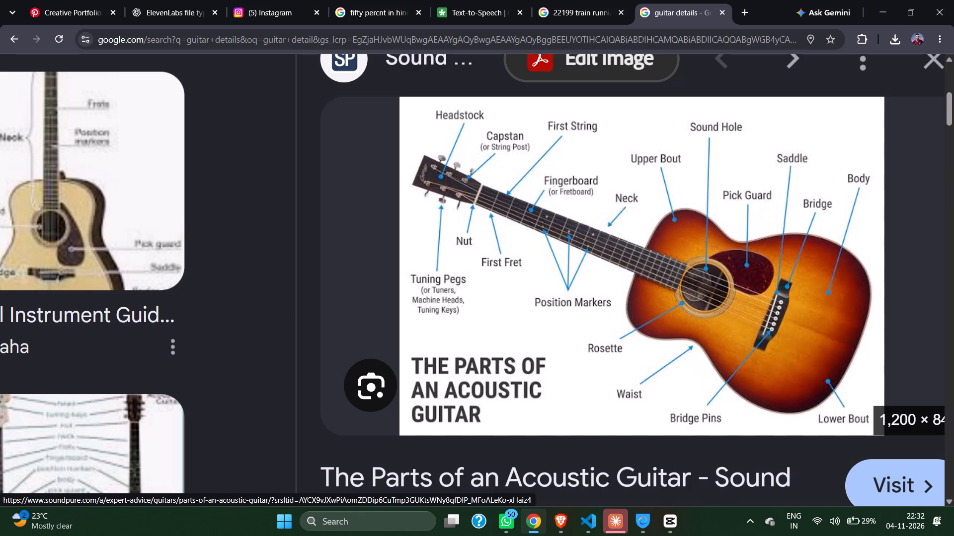
scroll(802, 378, down, 2)
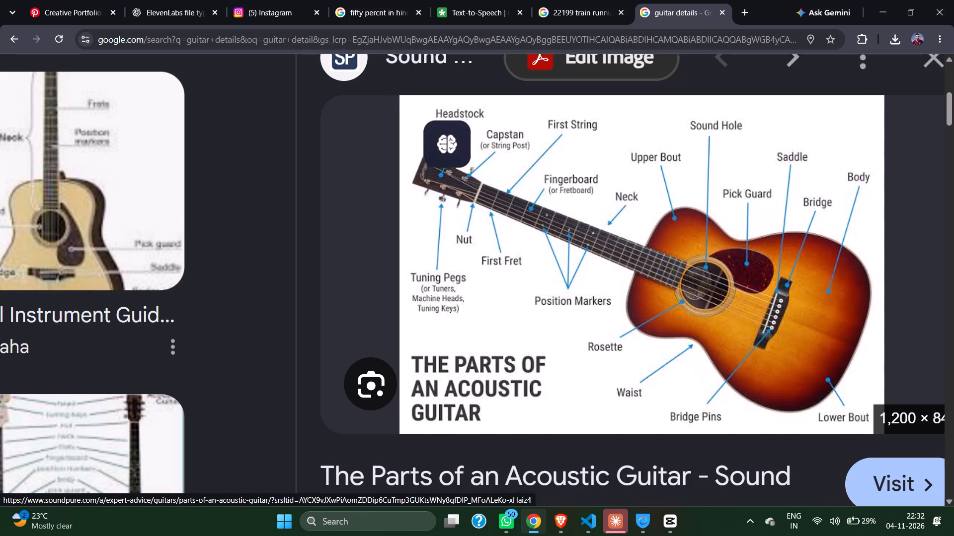
scroll(802, 378, down, 5)
click(648, 329)
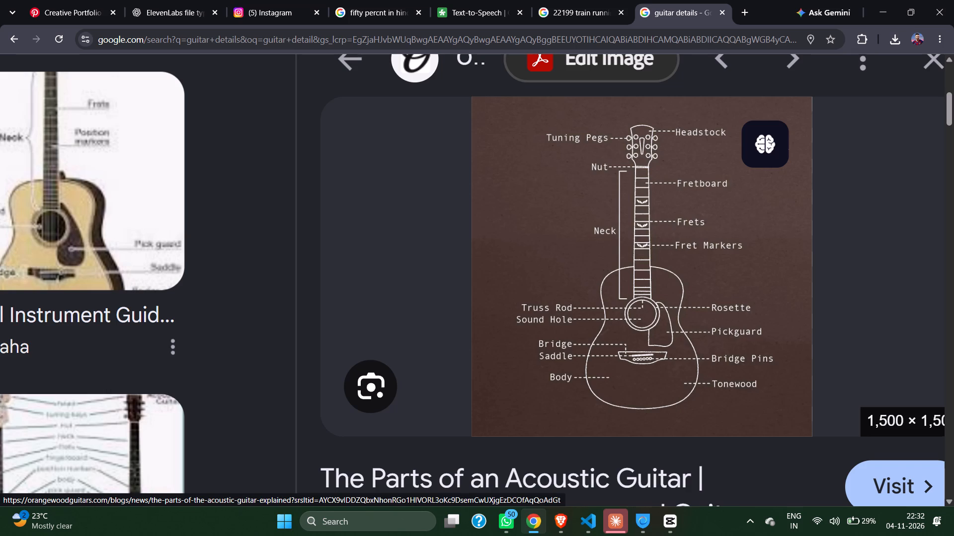
scroll(495, 261, up, 2)
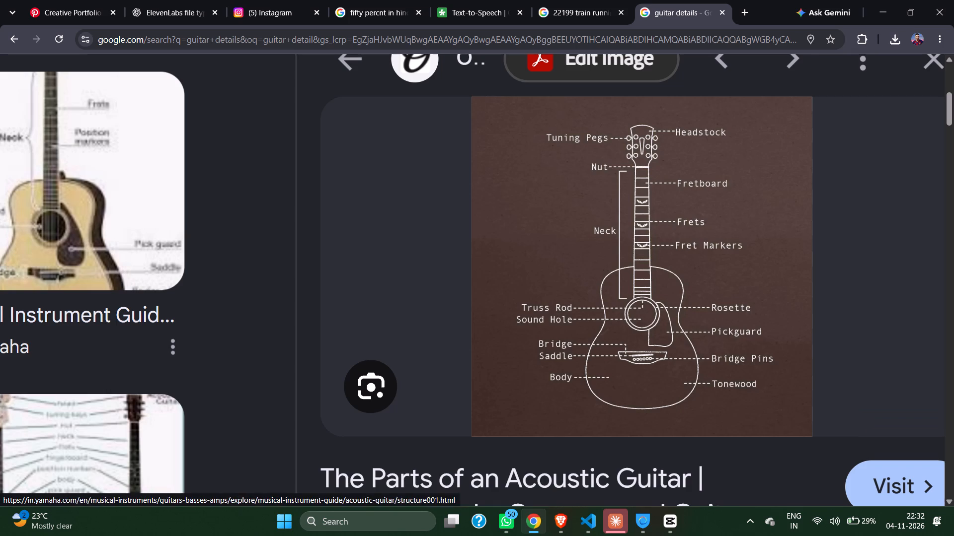
click(0, 34)
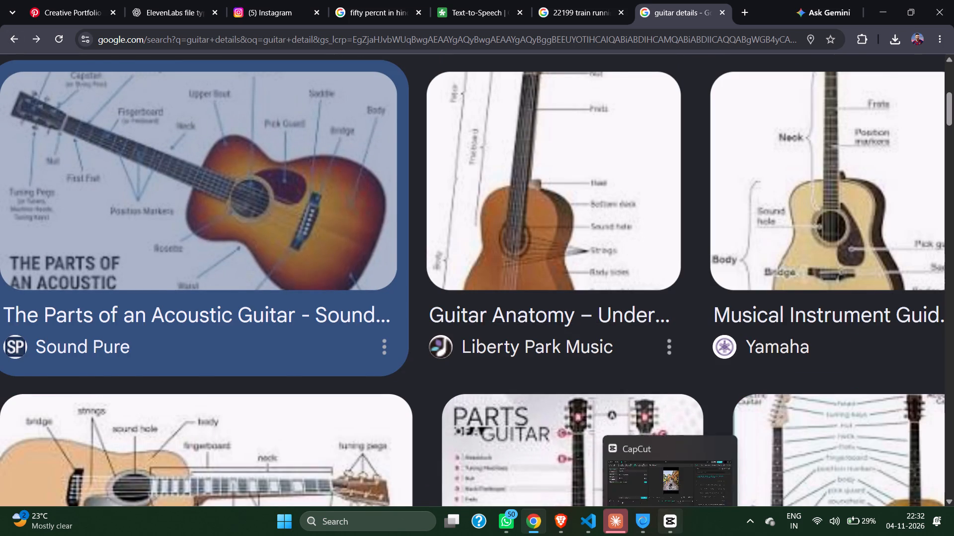
click(666, 523)
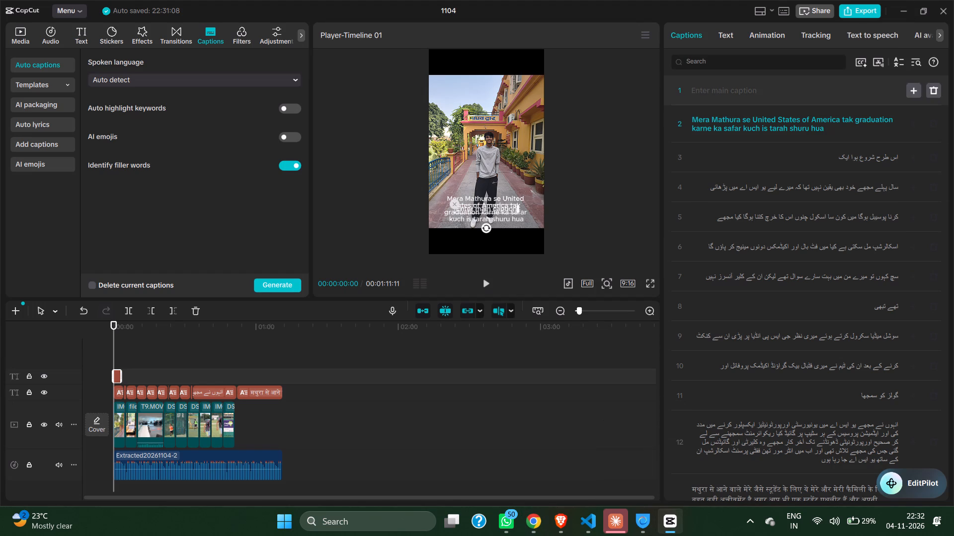
Copy the second caption's Hinglish text into the empty first caption.
drag(828, 131, 677, 114)
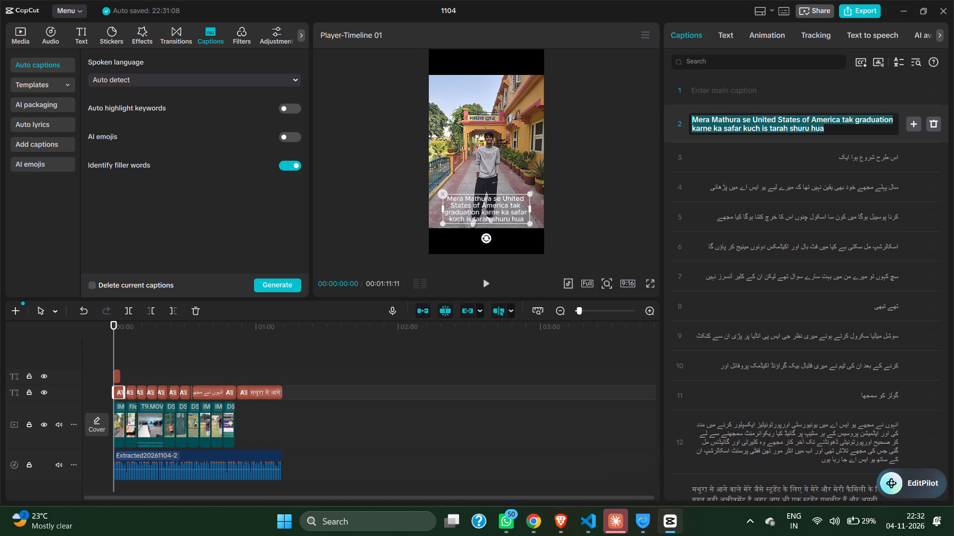
key(ctrl+c)
click(770, 86)
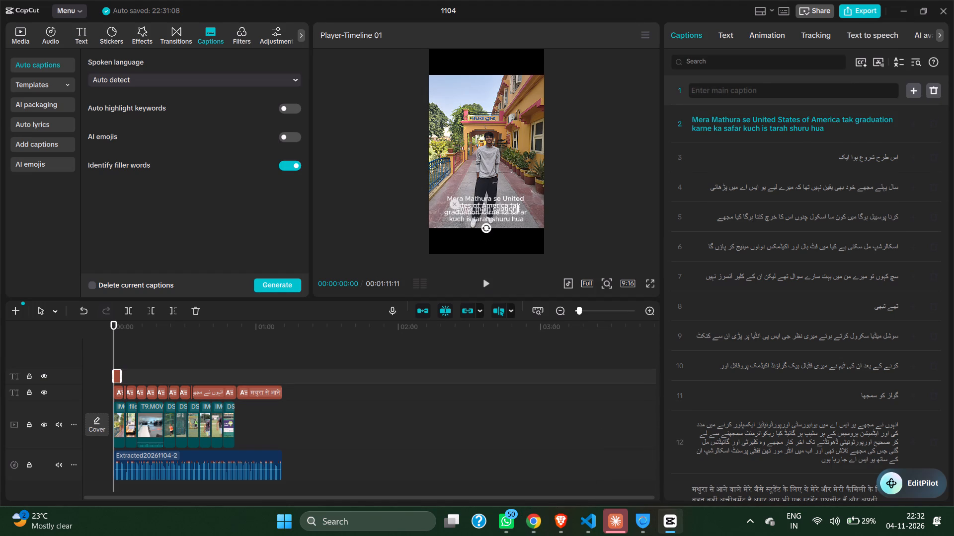
key(ctrl+v)
drag(829, 139, 740, 108)
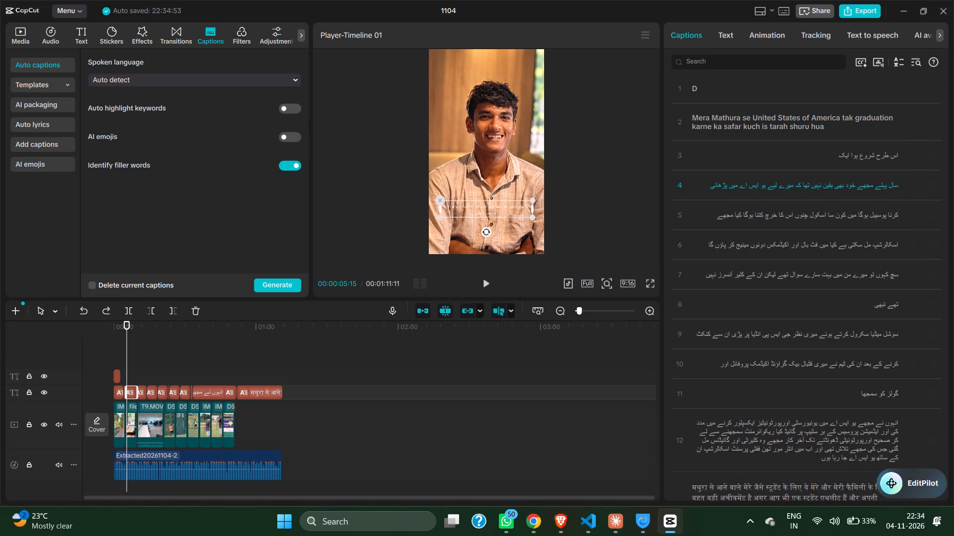
key(ctrl+z)
key(ctrl+z)
key(ctrl+z)
key(ctrl+z)
key(ctrl+z)
key(ctrl+z)
key(ctrl+z)
key(ctrl+z)
key(ctrl+z)
key(ctrl+z)
key(ctrl+z)
key(ctrl+z)
key(ctrl+z)
key(ctrl+z)
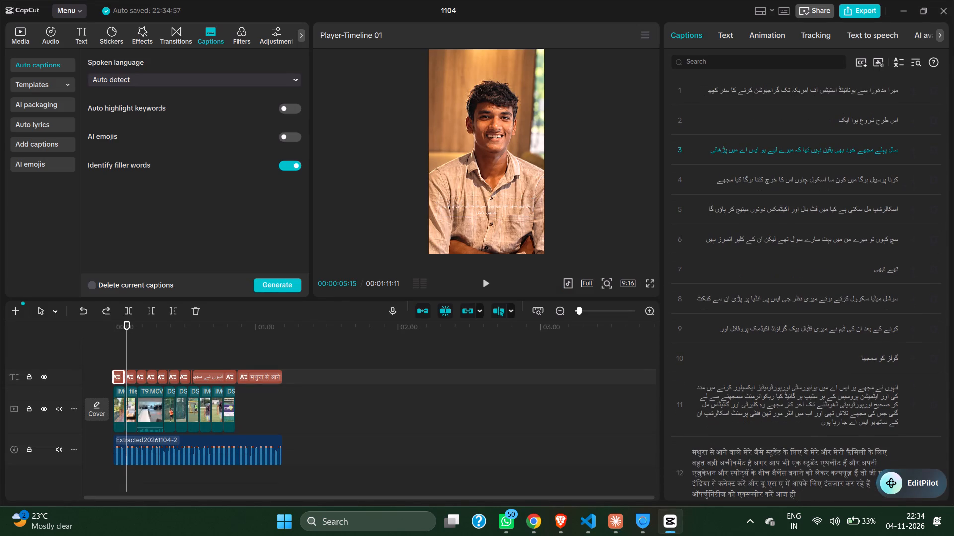
key(ctrl+z)
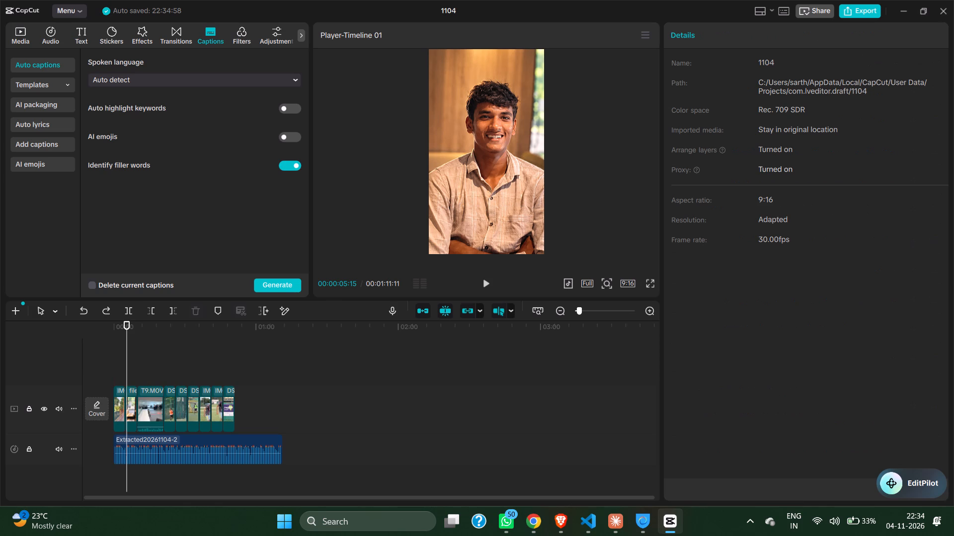
Generate the auto captions again with the spoken language on Auto detect, and select the first caption clip to review the caption list.
click(295, 287)
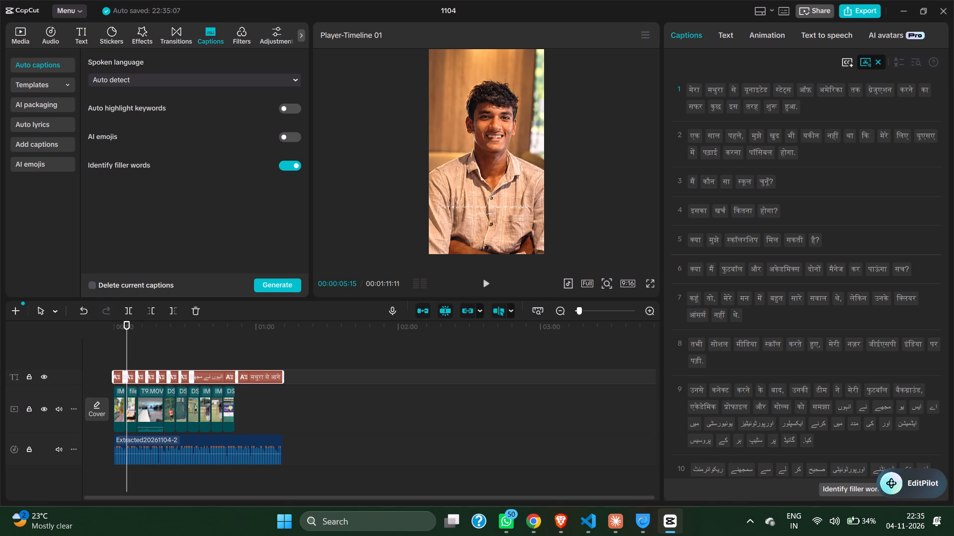
click(699, 36)
click(117, 381)
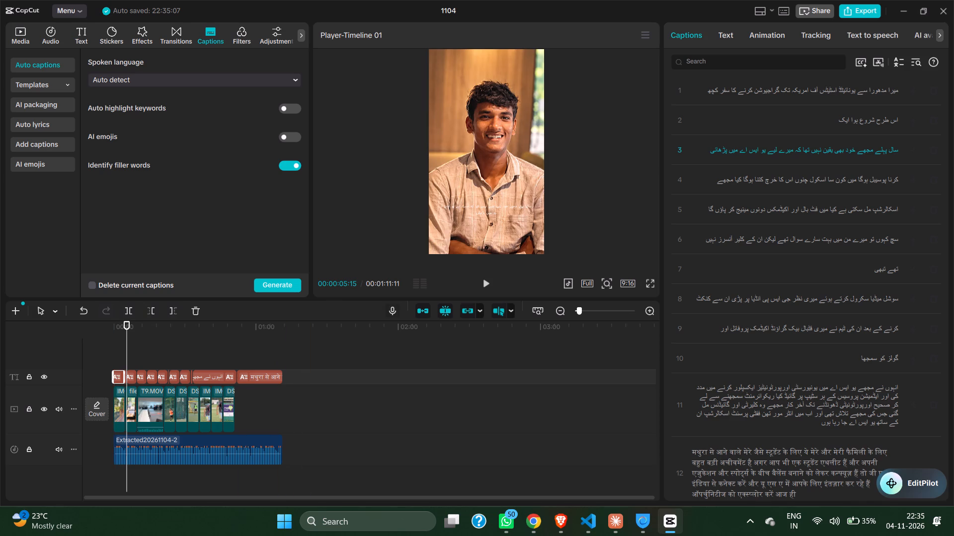
scroll(802, 131, up, 4)
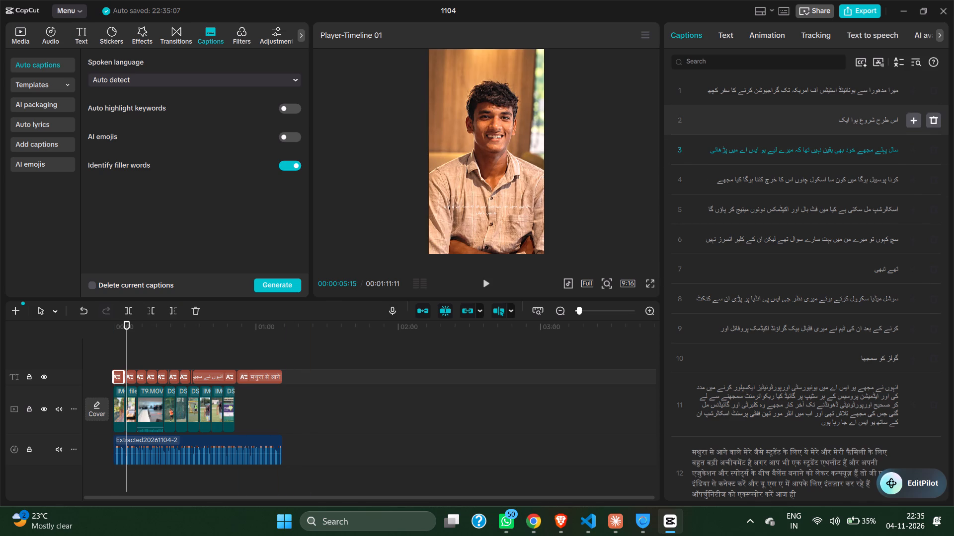
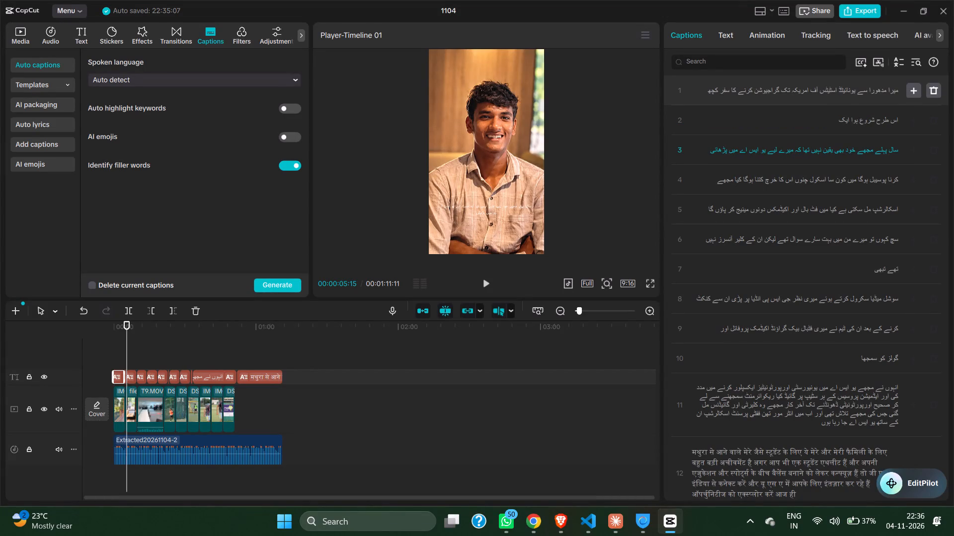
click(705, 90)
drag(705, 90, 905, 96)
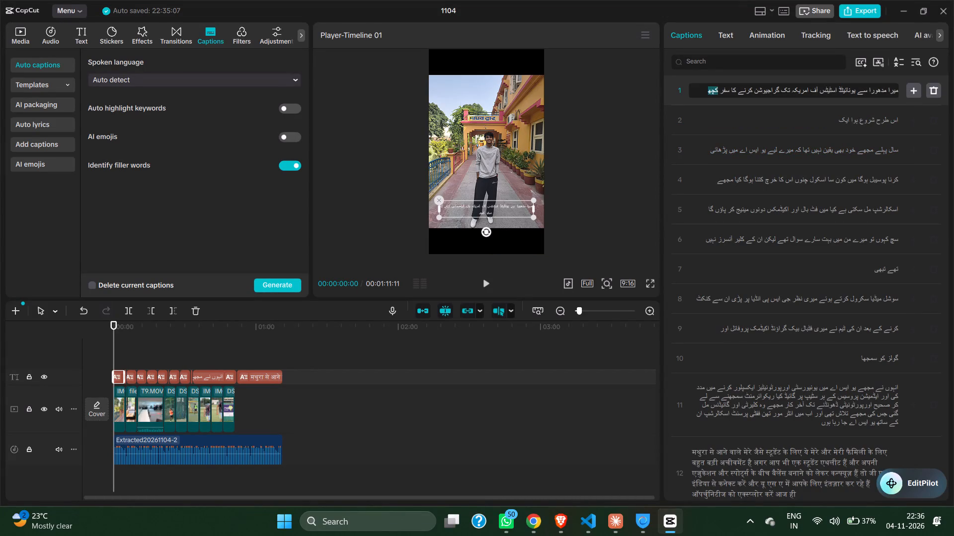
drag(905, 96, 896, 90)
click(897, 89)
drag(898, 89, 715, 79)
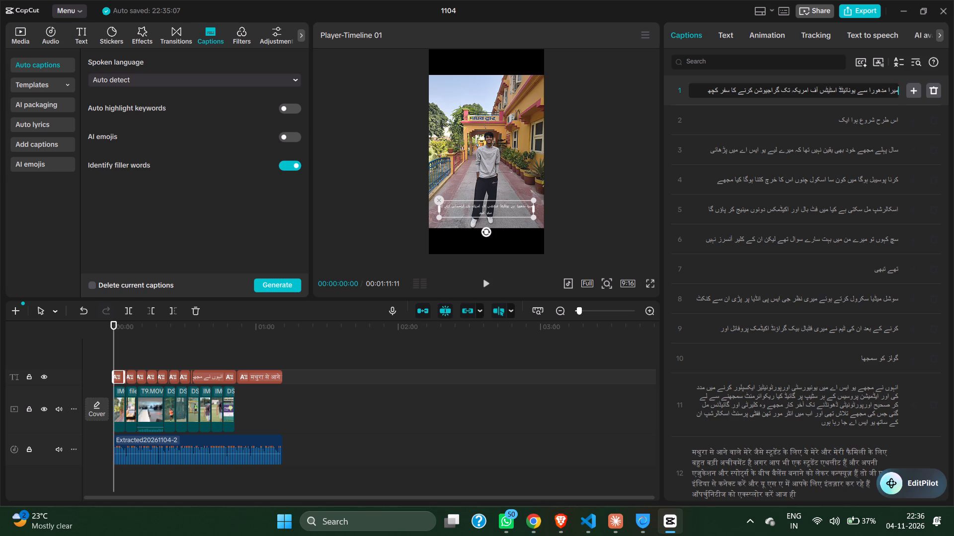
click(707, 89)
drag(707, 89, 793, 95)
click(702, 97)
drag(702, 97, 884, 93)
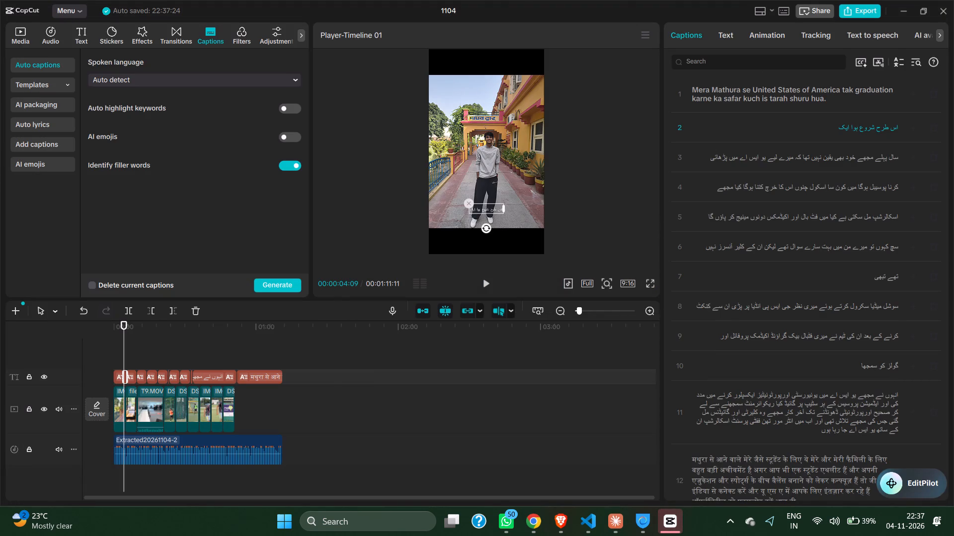
click(902, 12)
click(752, 17)
click(750, 17)
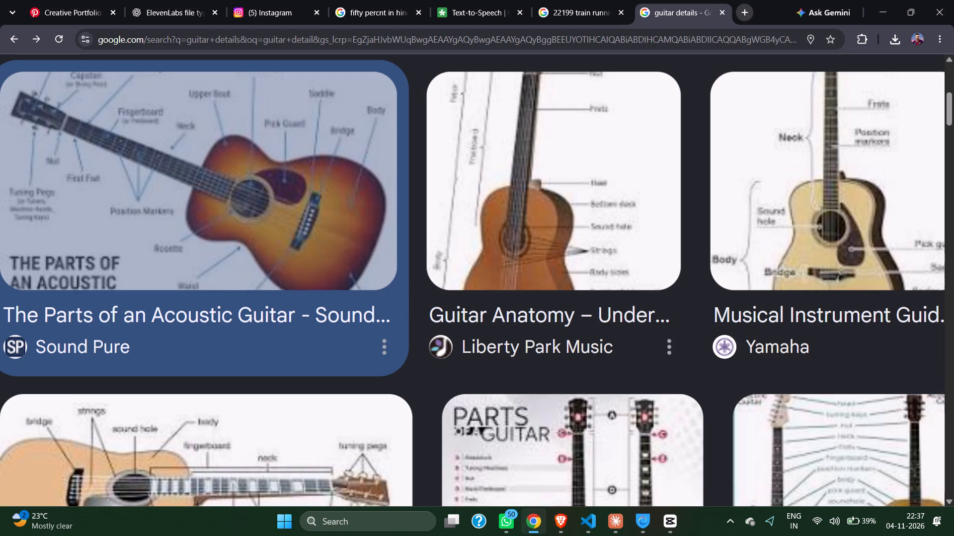
click(473, 262)
key(ctrl+v)
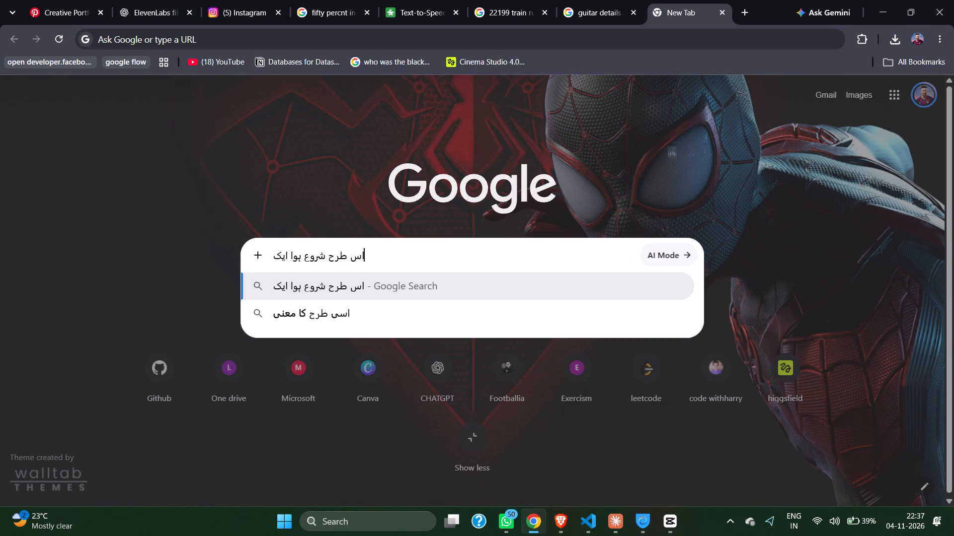
key(space)
text(i hindi)
key(Return)
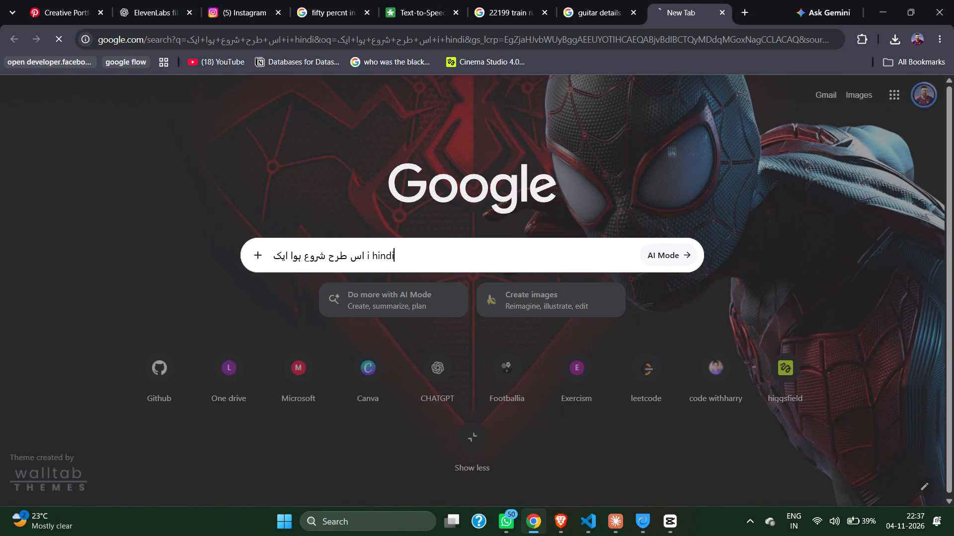
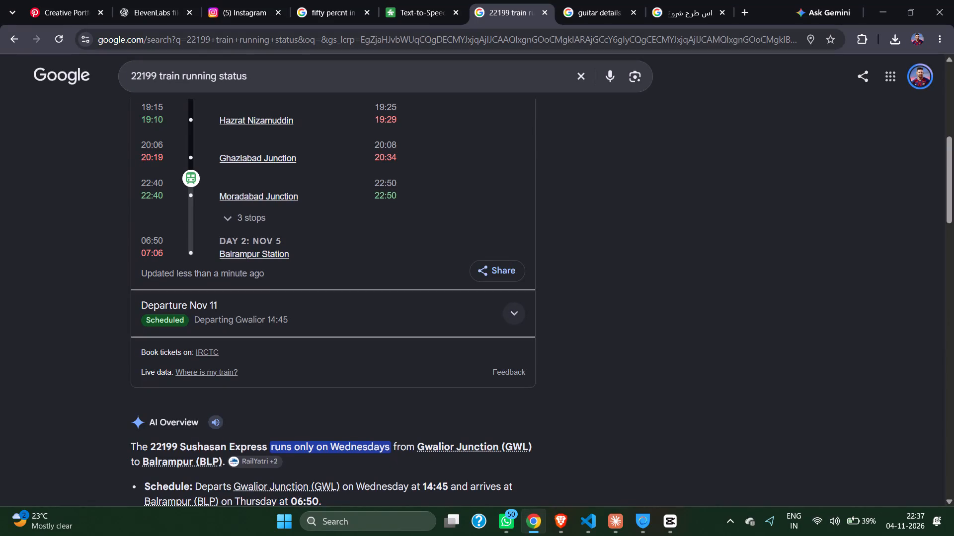
Reload the 22199 train running status results and check the train's progress for the Nov 4 departure.
click(66, 35)
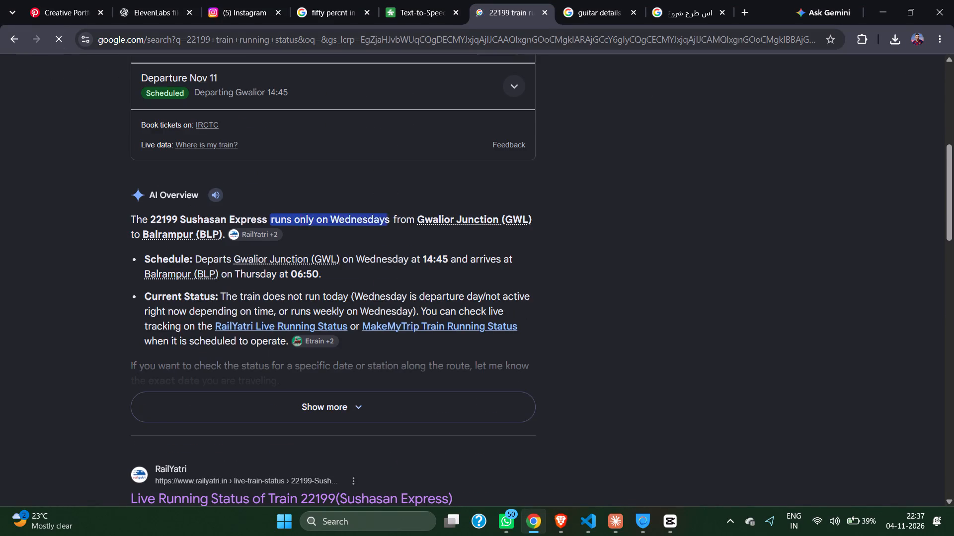
scroll(285, 196, up, 5)
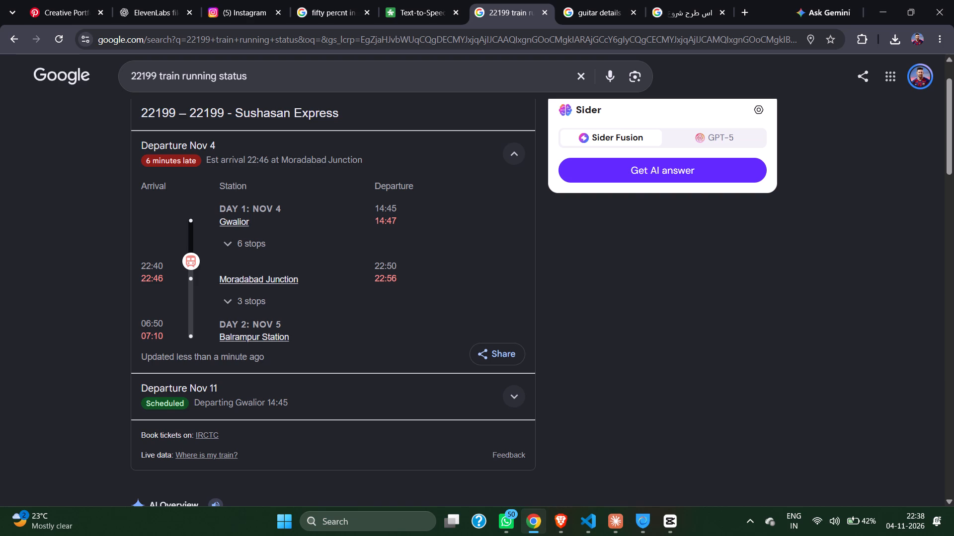
click(791, 373)
After checking the Google result for the second caption, delete "is tarah shuru hua." from the end of the first caption in CapCut.
click(665, 518)
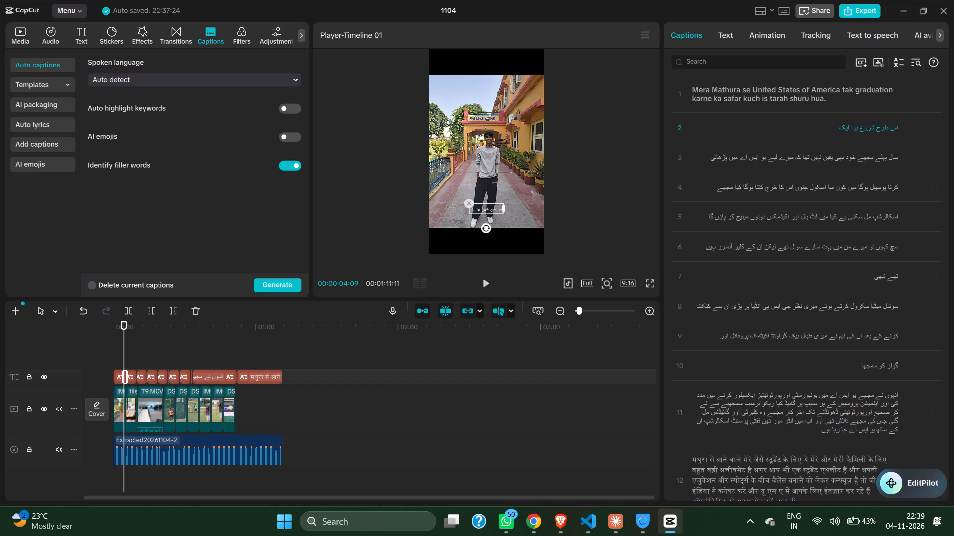
key(alt+Tab)
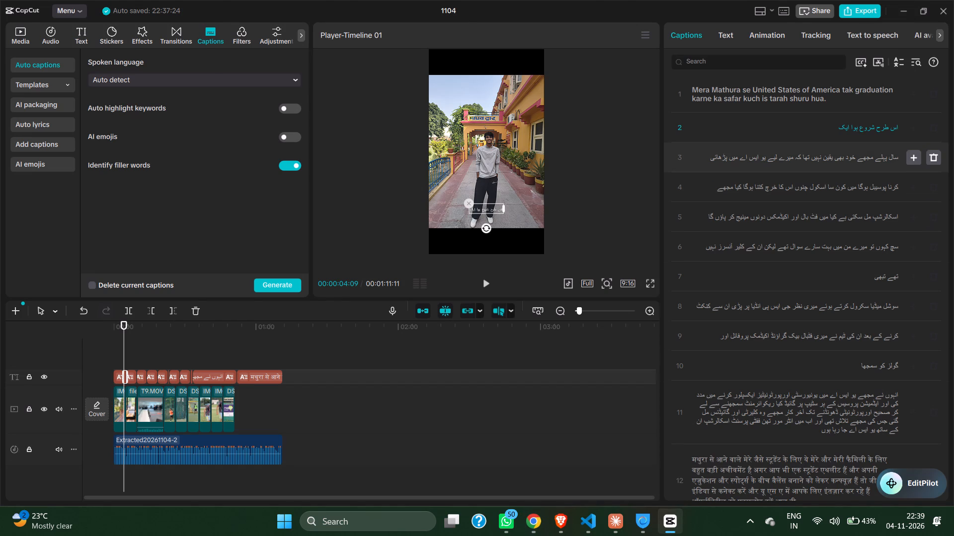
click(677, 0)
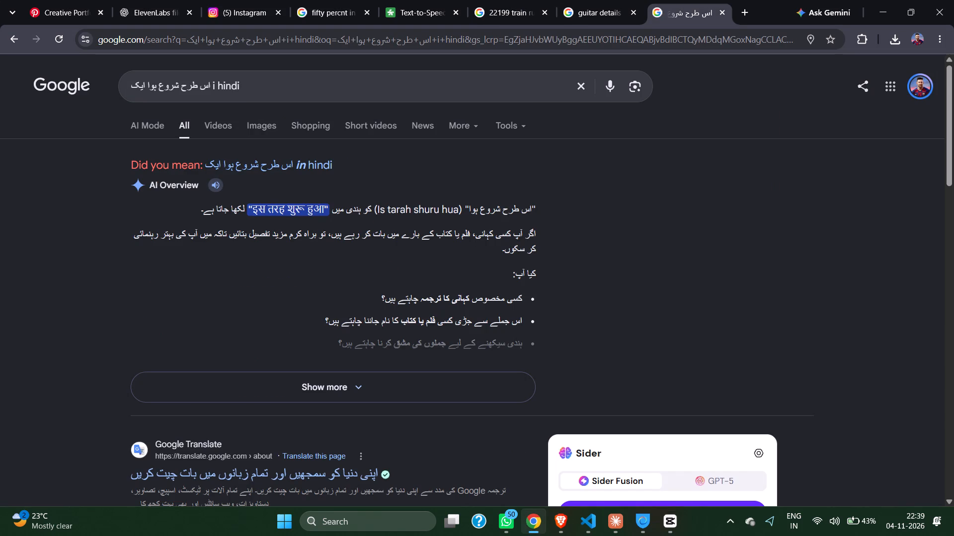
key(alt+Tab)
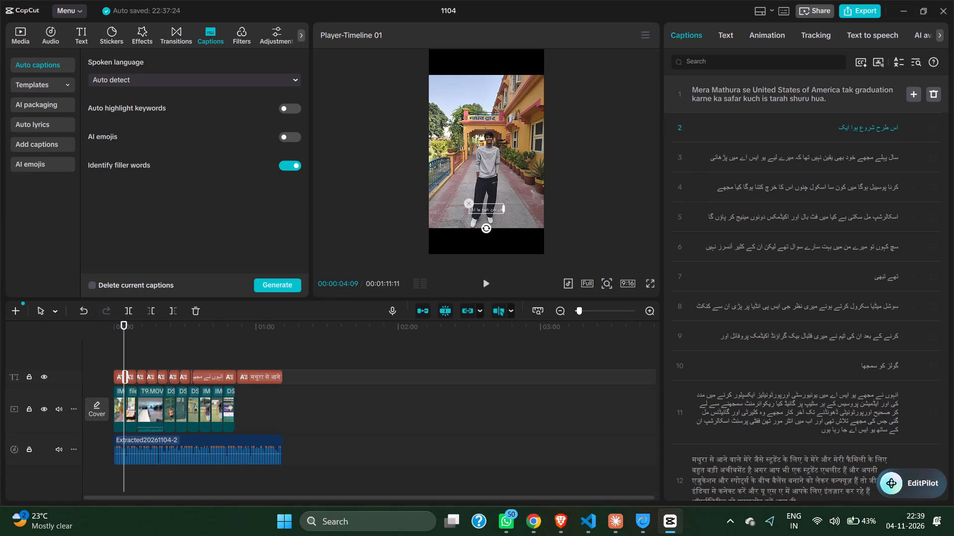
drag(762, 101, 818, 102)
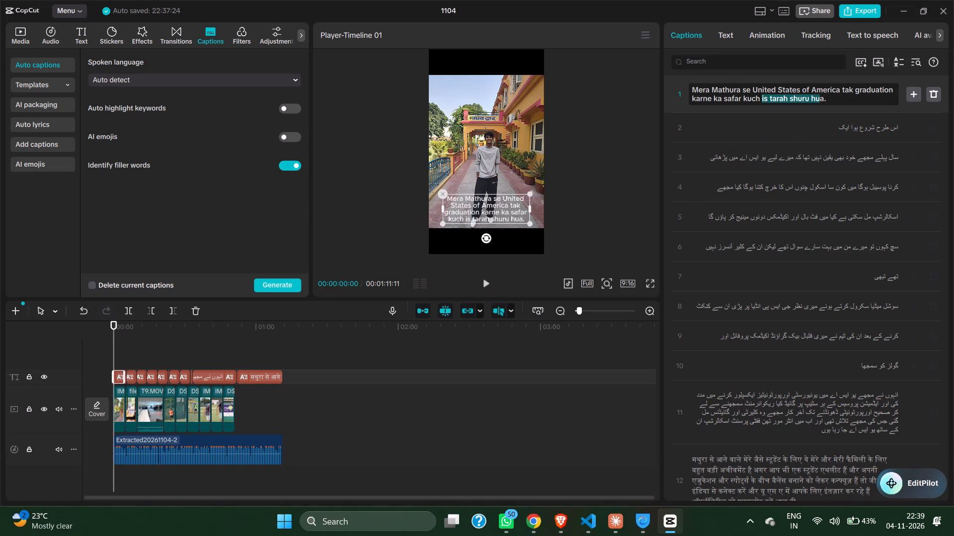
drag(818, 102, 827, 98)
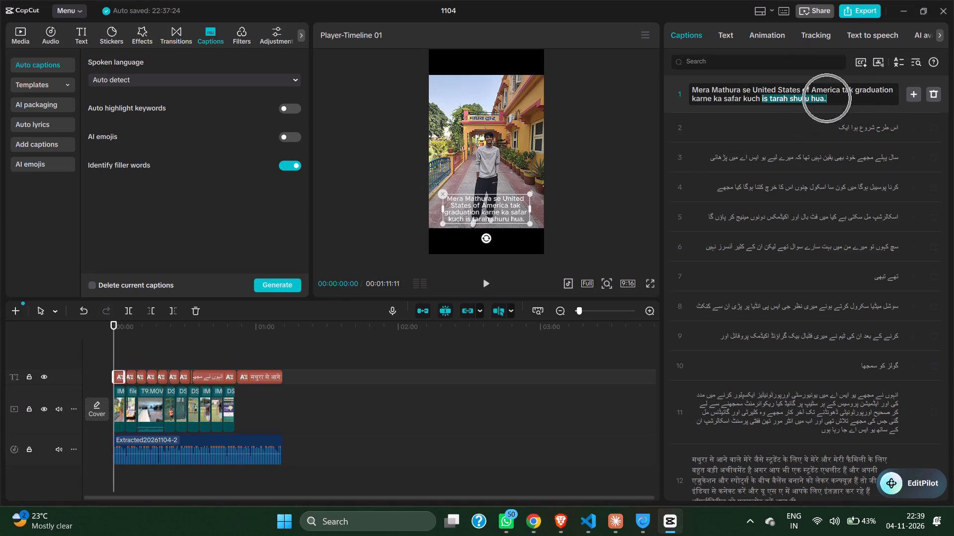
key(BackSpace)
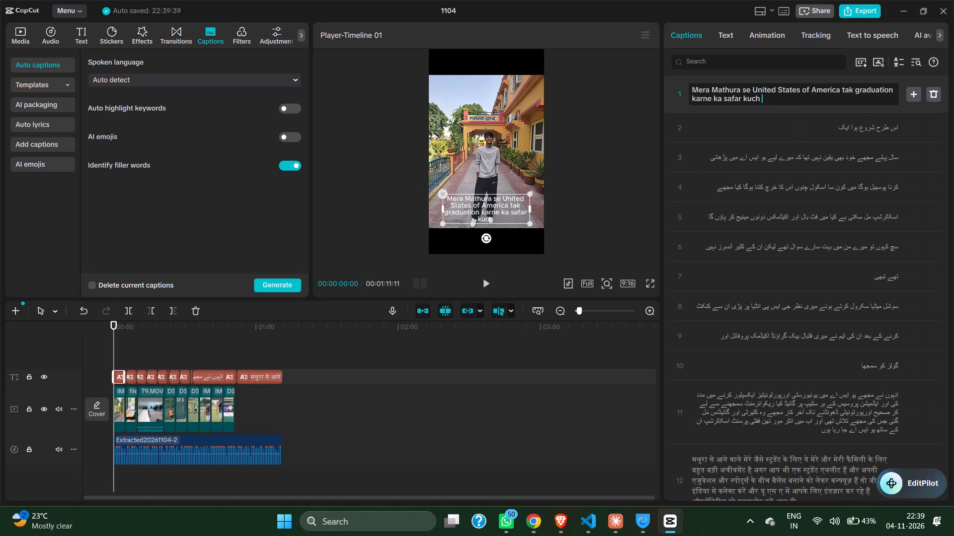
Copy "Is tarah shuru hua" from the Google result in Chrome and replace the second CapCut caption's Urdu text with it.
key(alt+Tab)
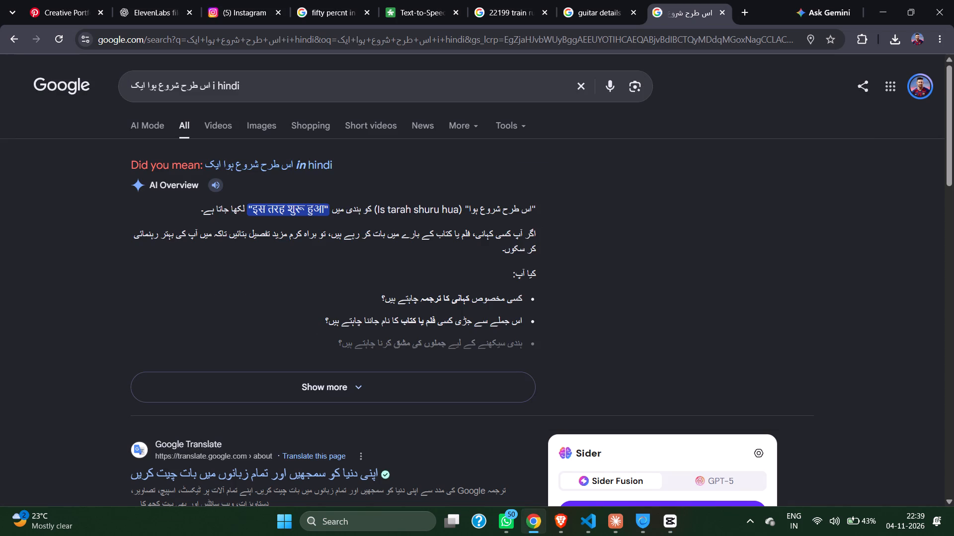
drag(378, 211, 460, 211)
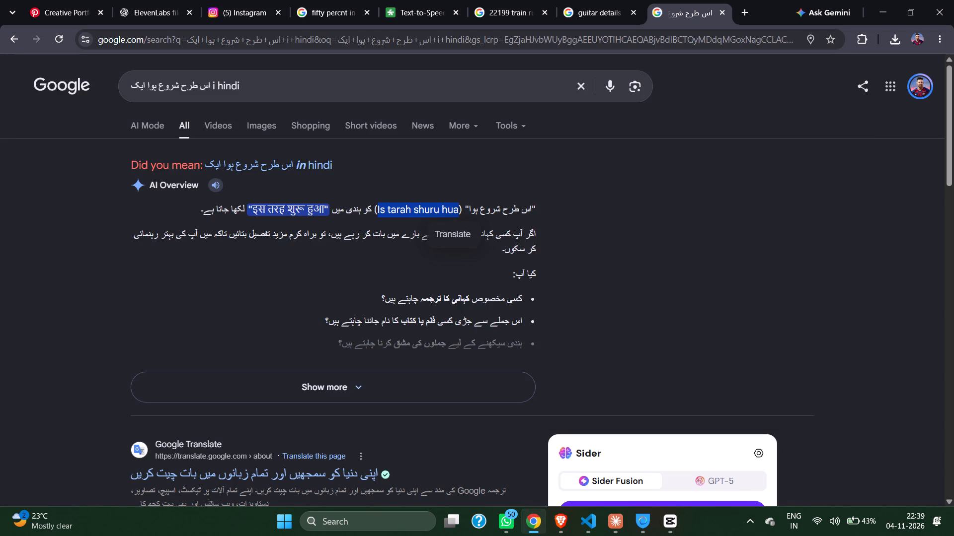
key(ctrl+c)
key(alt+Tab)
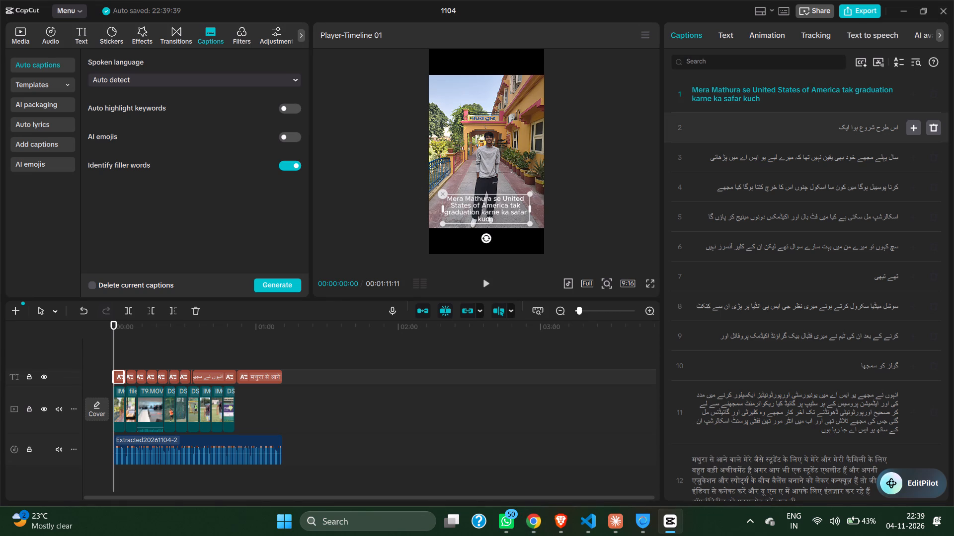
click(832, 129)
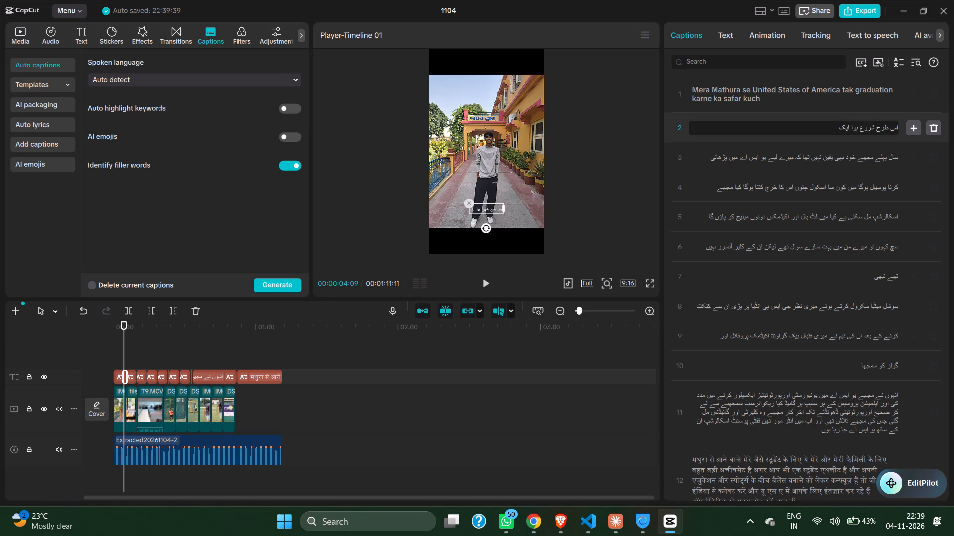
drag(832, 129, 908, 119)
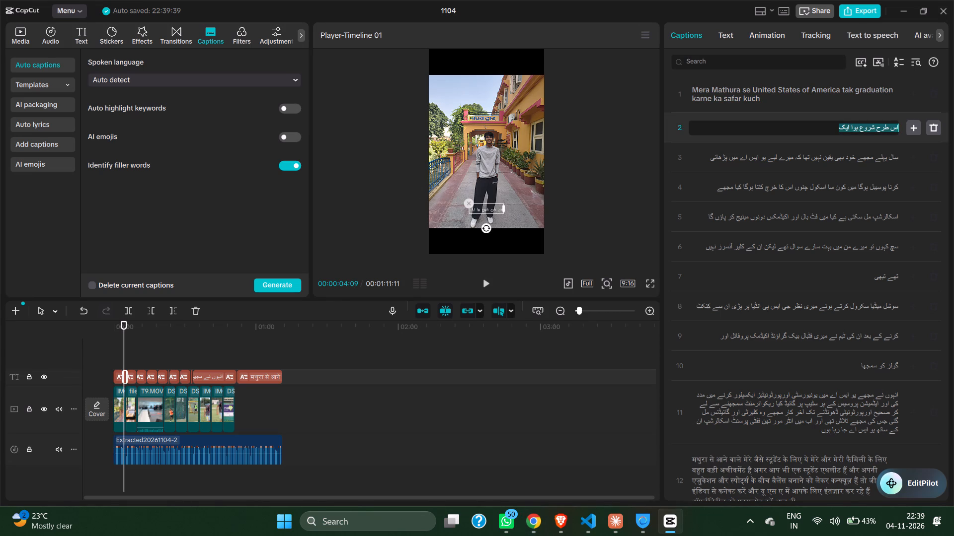
key(BackSpace)
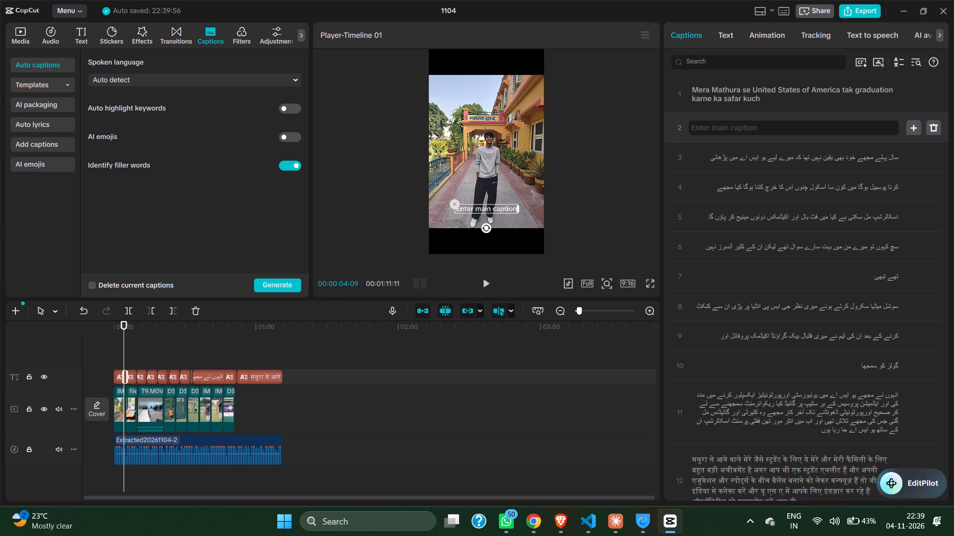
key(ctrl+v)
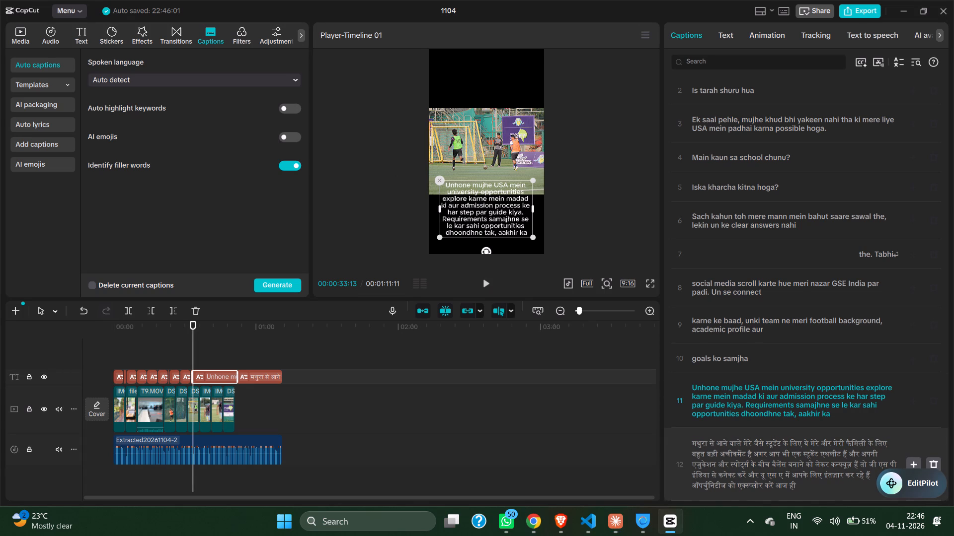
Replace all of the Hindi text in the twelfth caption with the copied line 12, starting "Mathura se aane wale mere jaise student".
click(691, 443)
drag(691, 443, 801, 482)
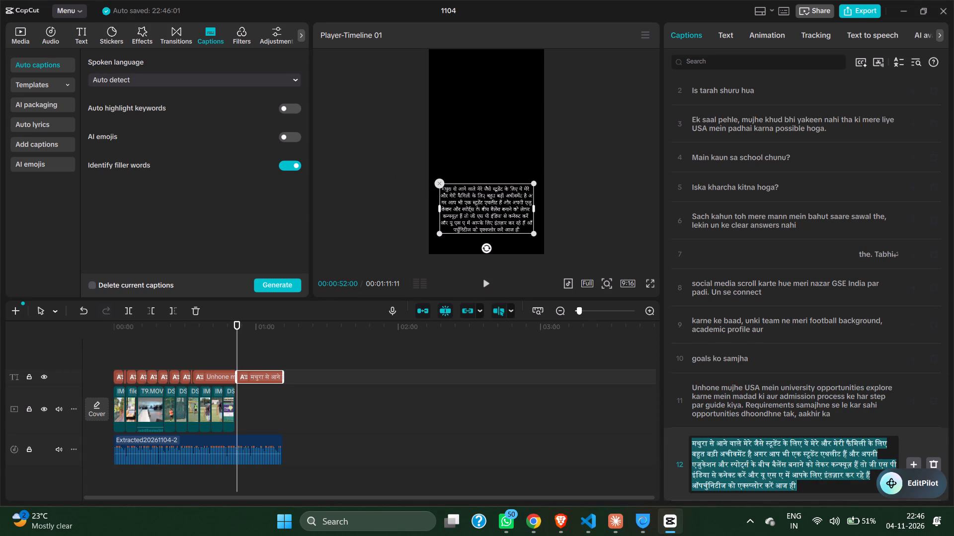
key(ctrl+v)
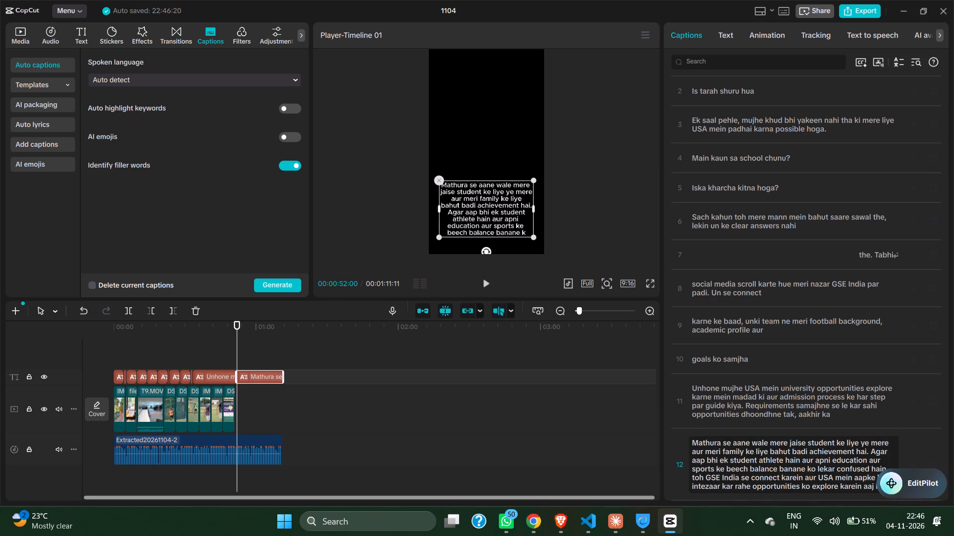
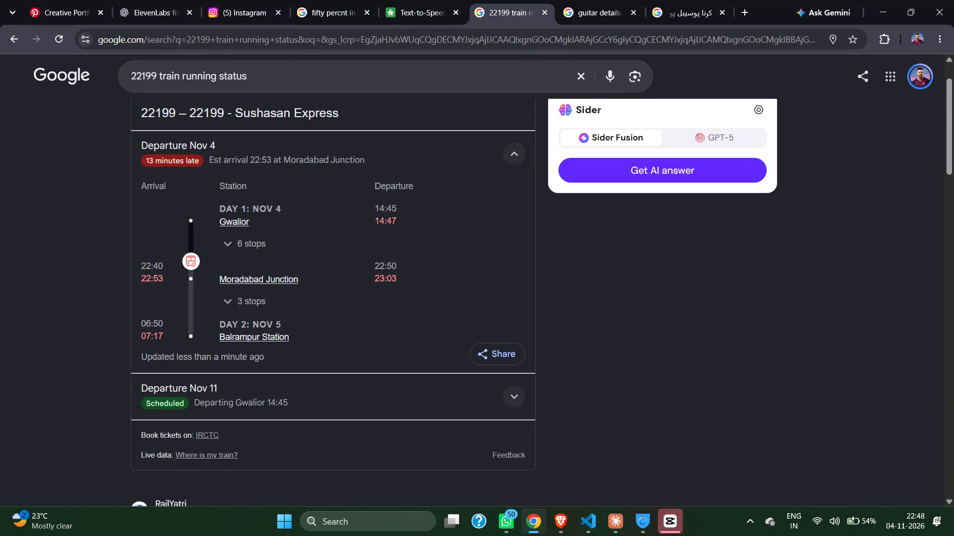
Switch to CapCut and look through the project's imported photos and video clips, down to the end of the media library.
click(674, 535)
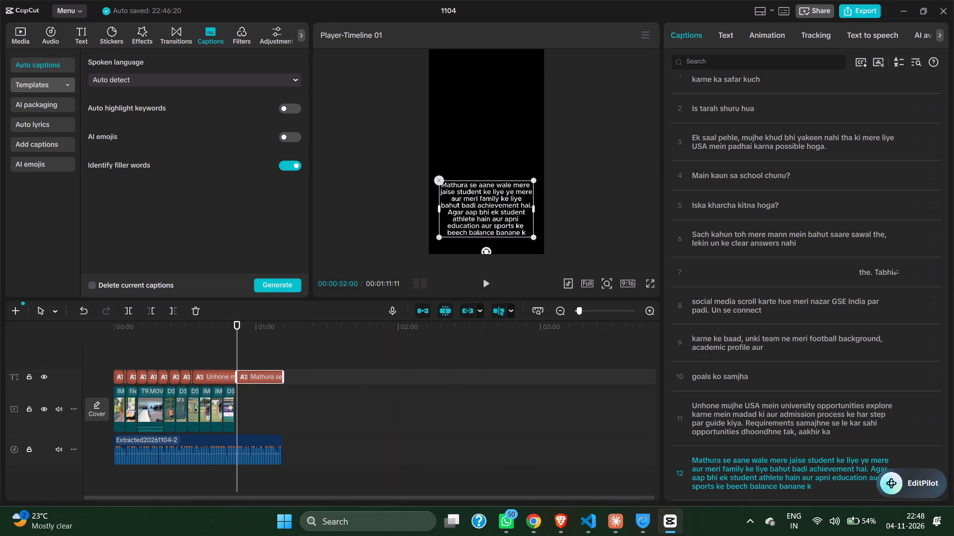
click(27, 39)
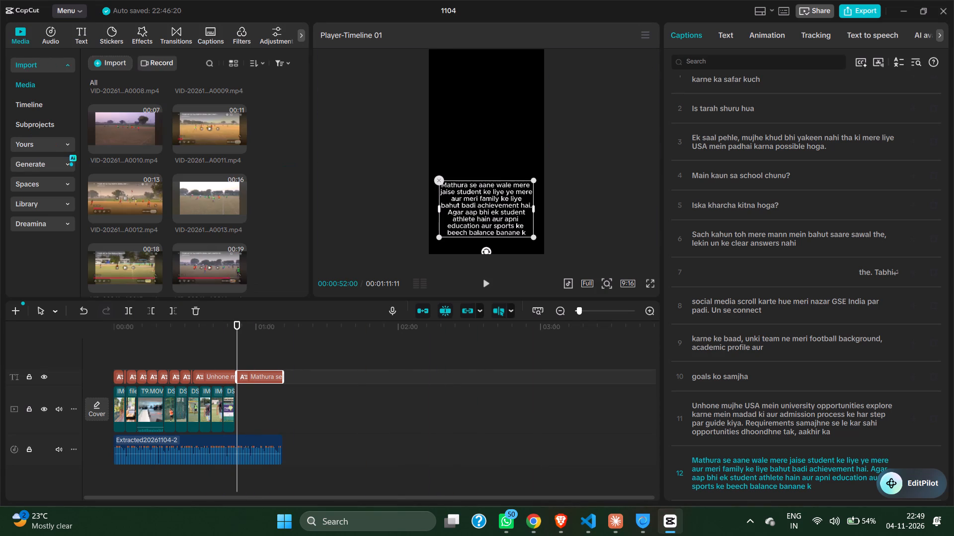
scroll(145, 113, up, 10)
scroll(136, 131, down, 2)
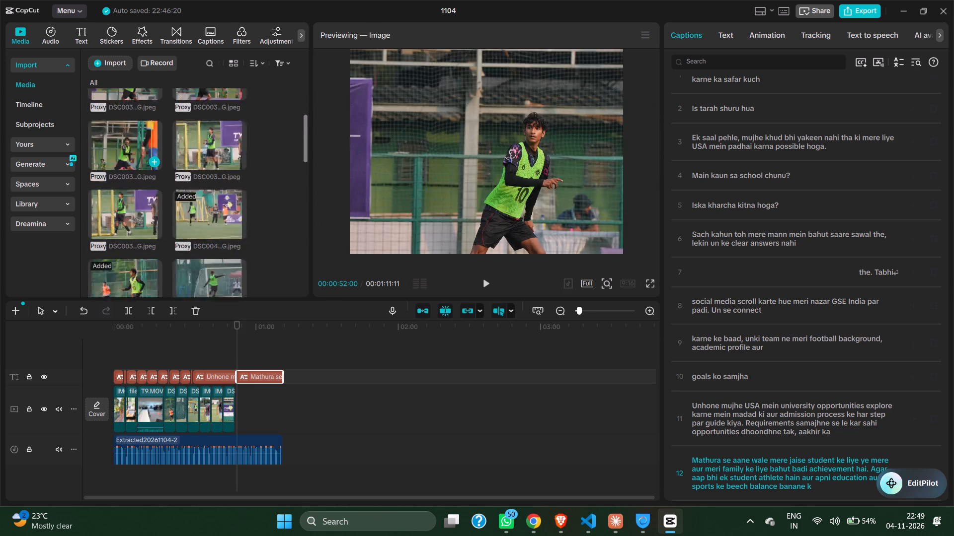
scroll(136, 132, down, 7)
scroll(166, 170, down, 8)
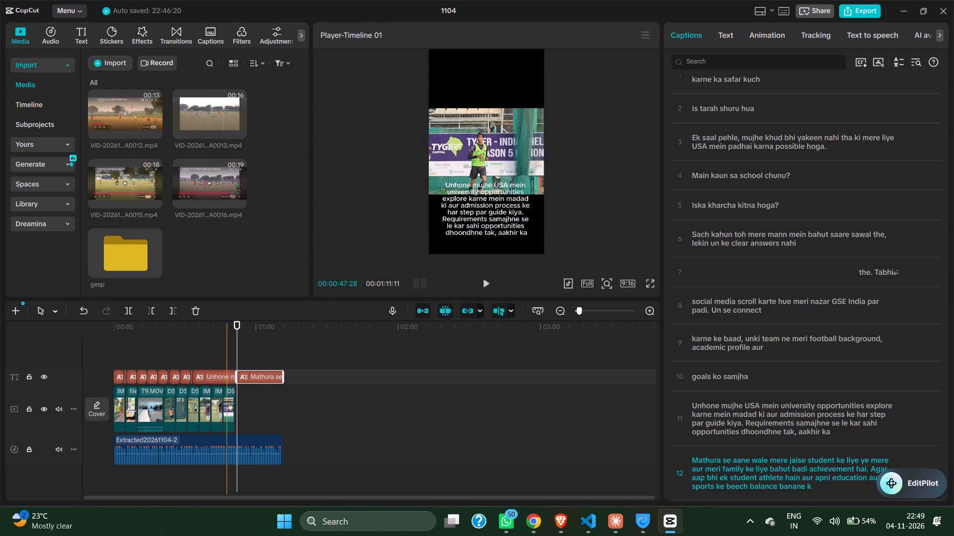
Return the playhead to the start of the timeline, at the first caption clip.
drag(235, 329, 95, 386)
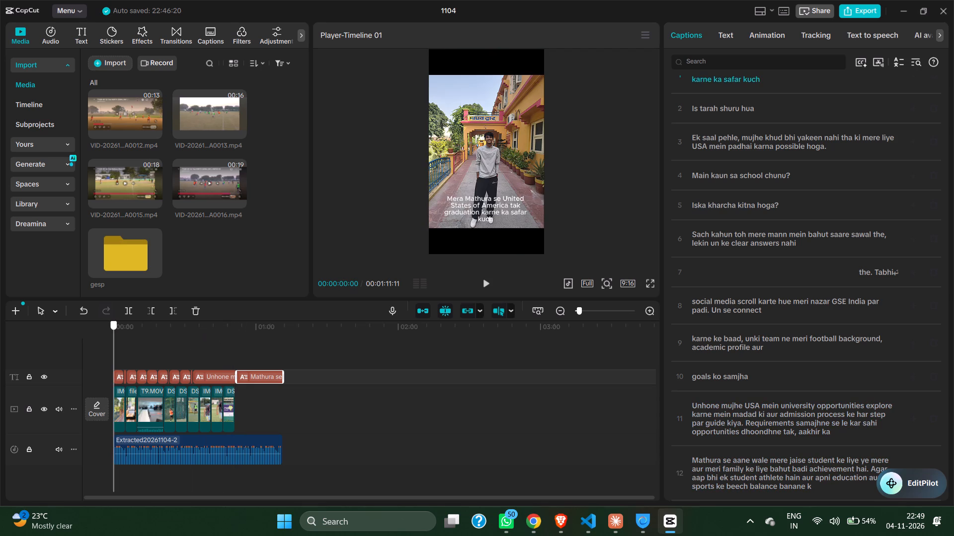
drag(95, 386, 117, 376)
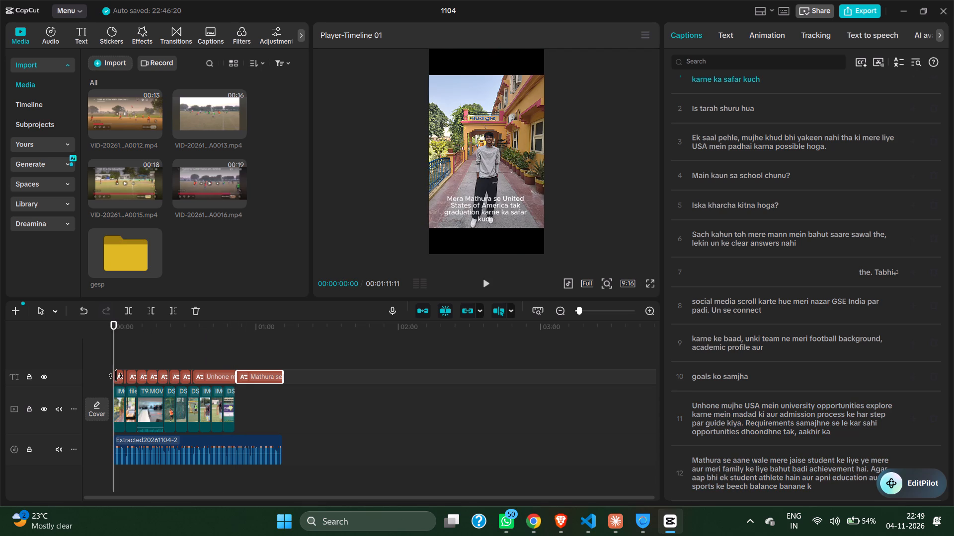
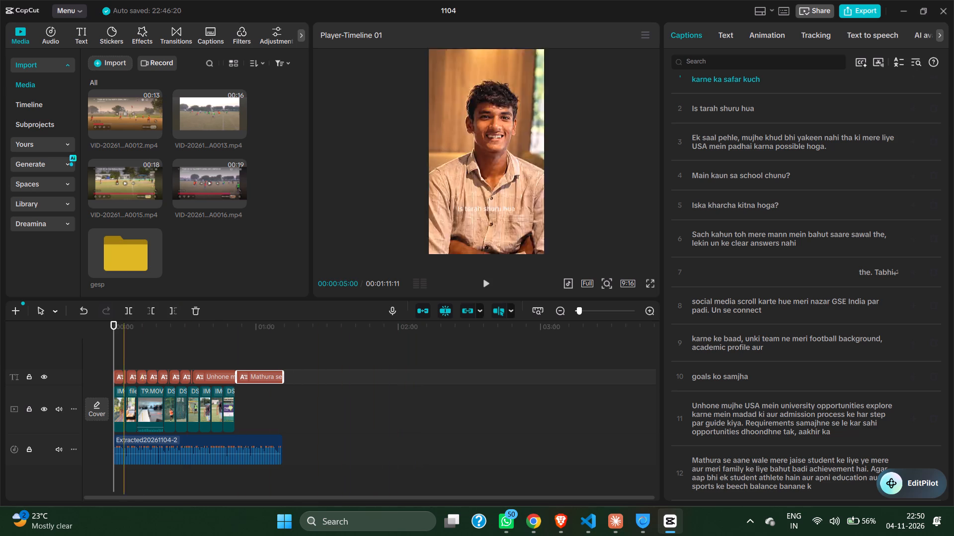
Open the first caption, "Mera Mathura se United States of America tak graduation karne ka safar kuch", at the start of the timeline.
drag(109, 353, 120, 351)
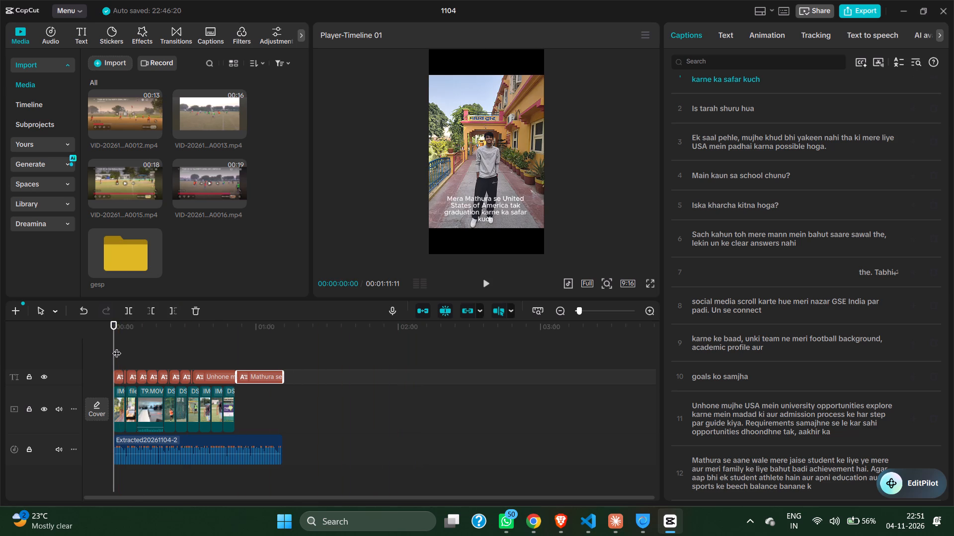
drag(117, 347, 163, 357)
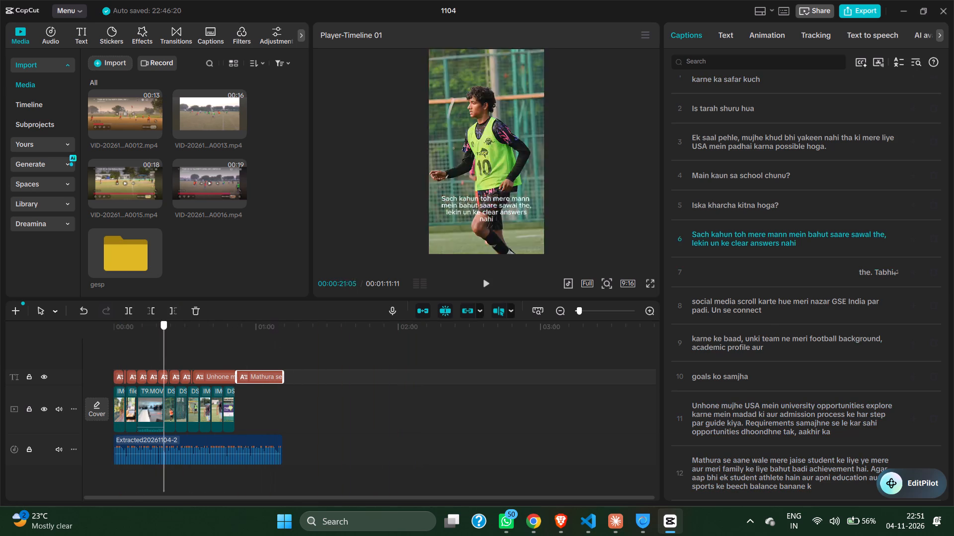
drag(163, 357, 121, 364)
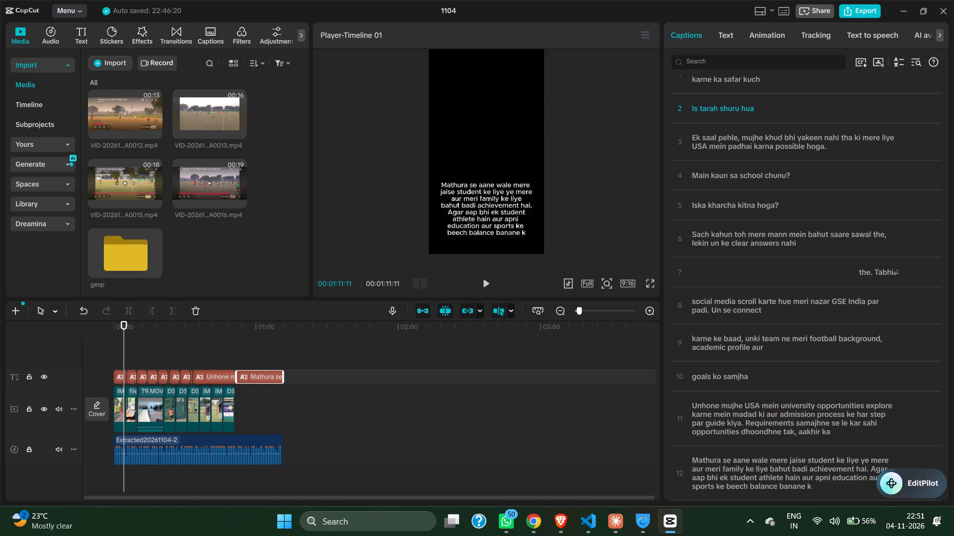
scroll(761, 302, up, 7)
click(754, 95)
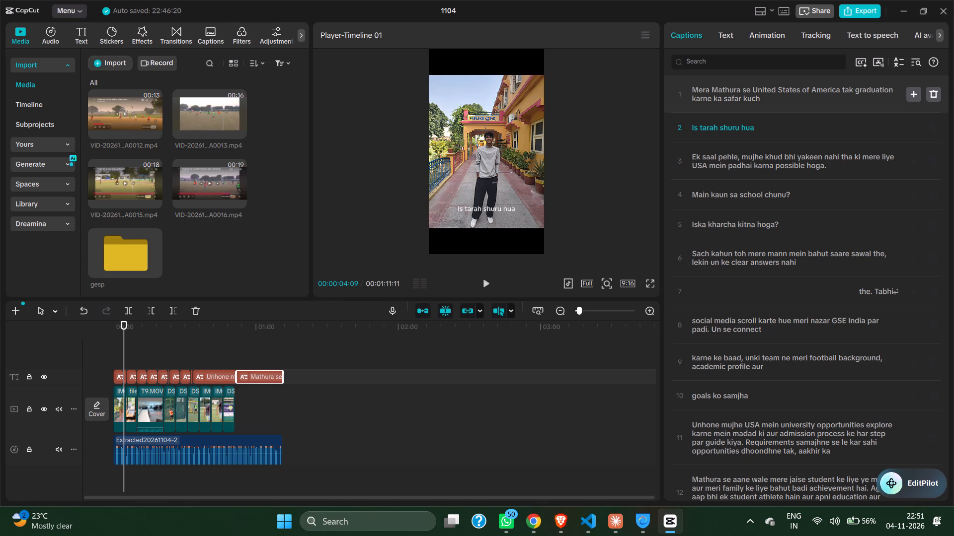
Play the timeline preview from the first caption to review the romanized captions against the video.
click(486, 288)
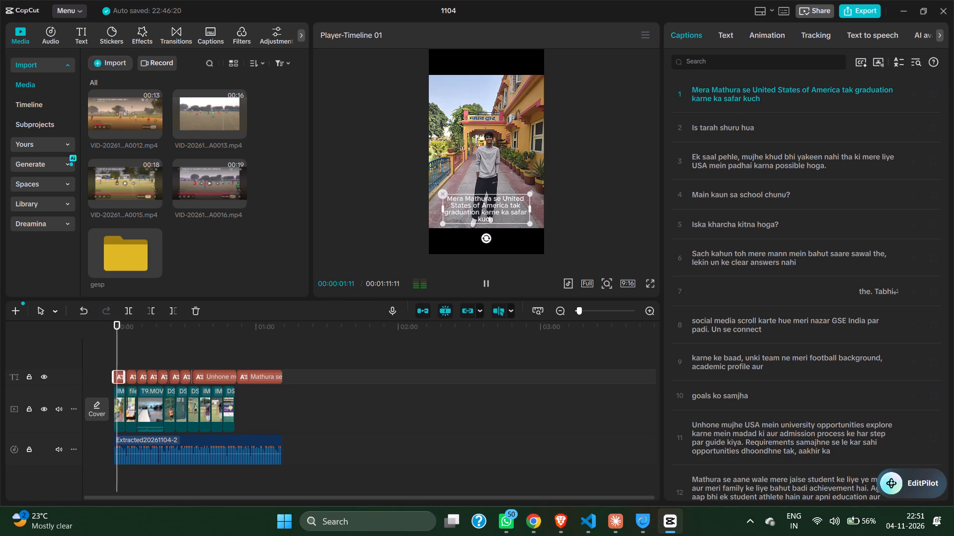
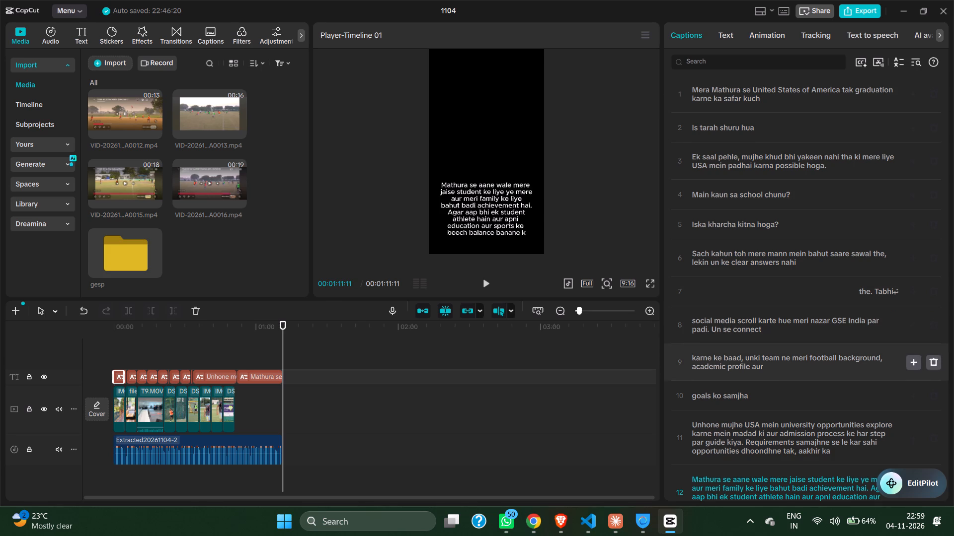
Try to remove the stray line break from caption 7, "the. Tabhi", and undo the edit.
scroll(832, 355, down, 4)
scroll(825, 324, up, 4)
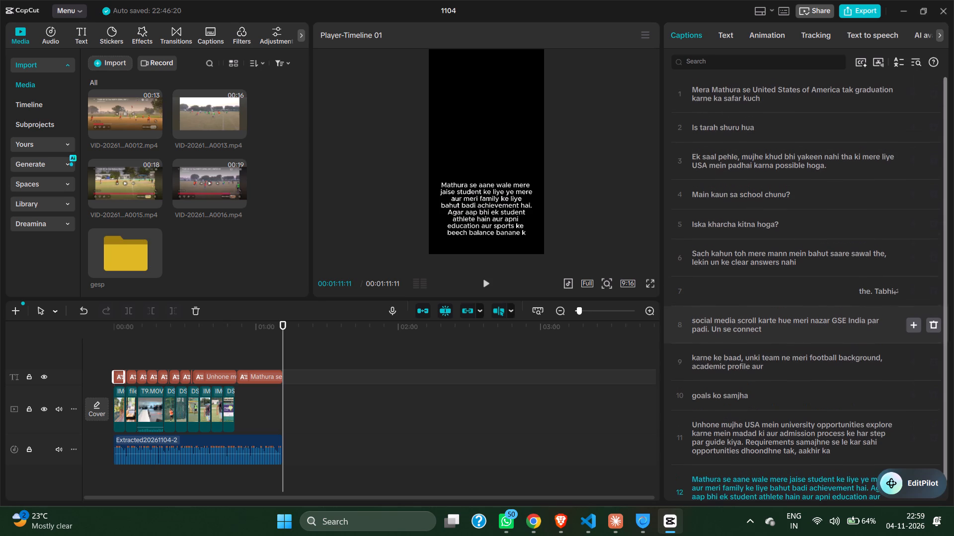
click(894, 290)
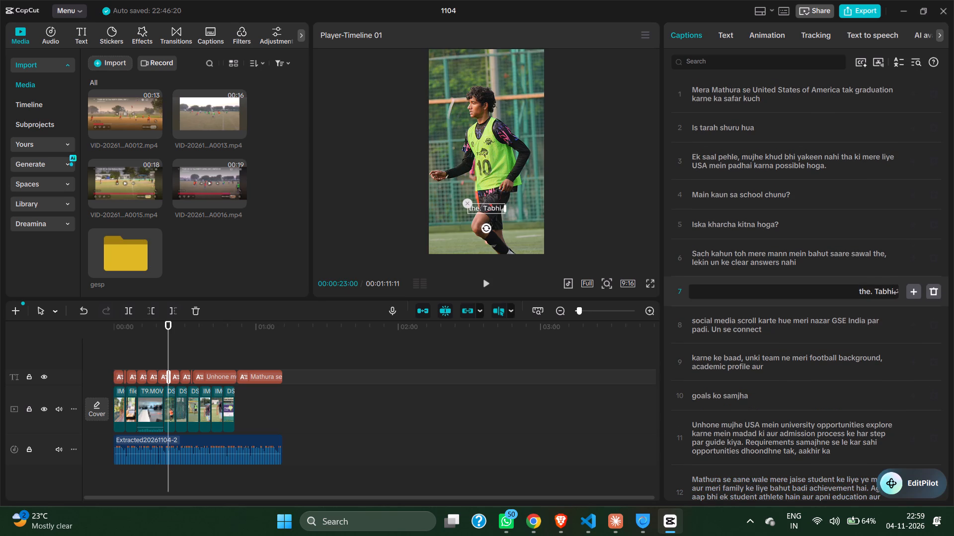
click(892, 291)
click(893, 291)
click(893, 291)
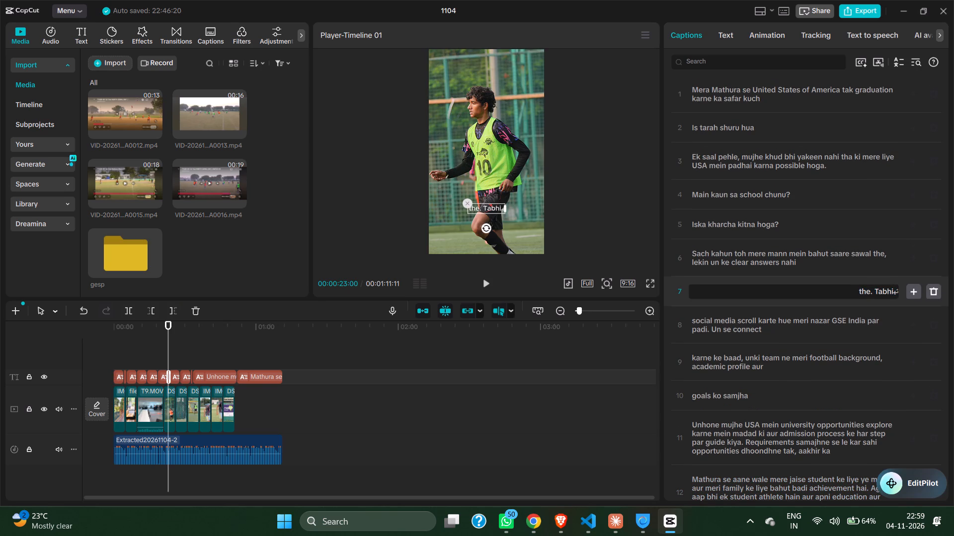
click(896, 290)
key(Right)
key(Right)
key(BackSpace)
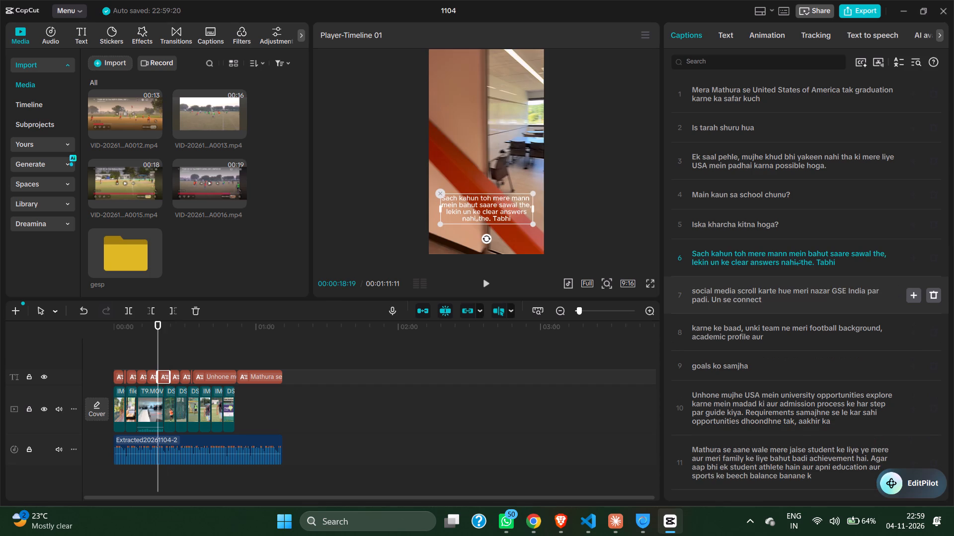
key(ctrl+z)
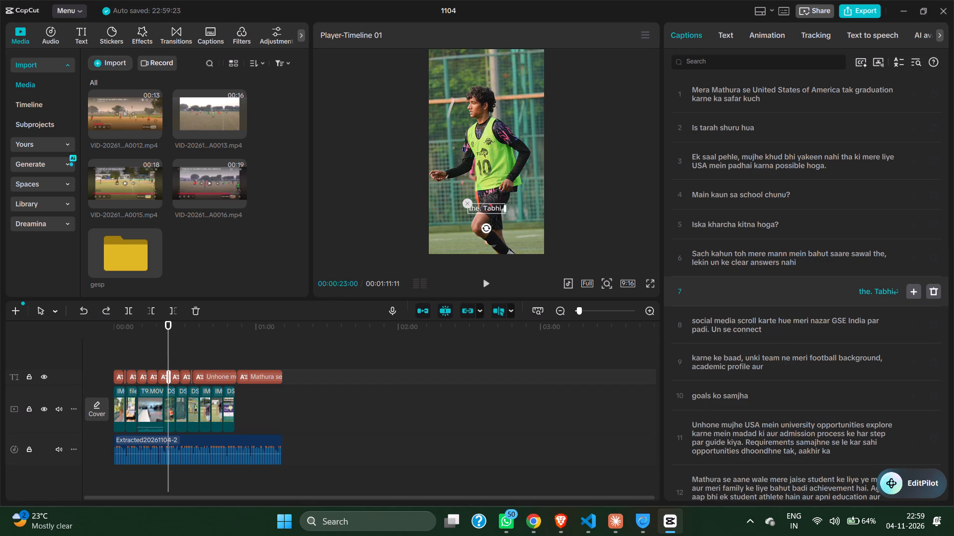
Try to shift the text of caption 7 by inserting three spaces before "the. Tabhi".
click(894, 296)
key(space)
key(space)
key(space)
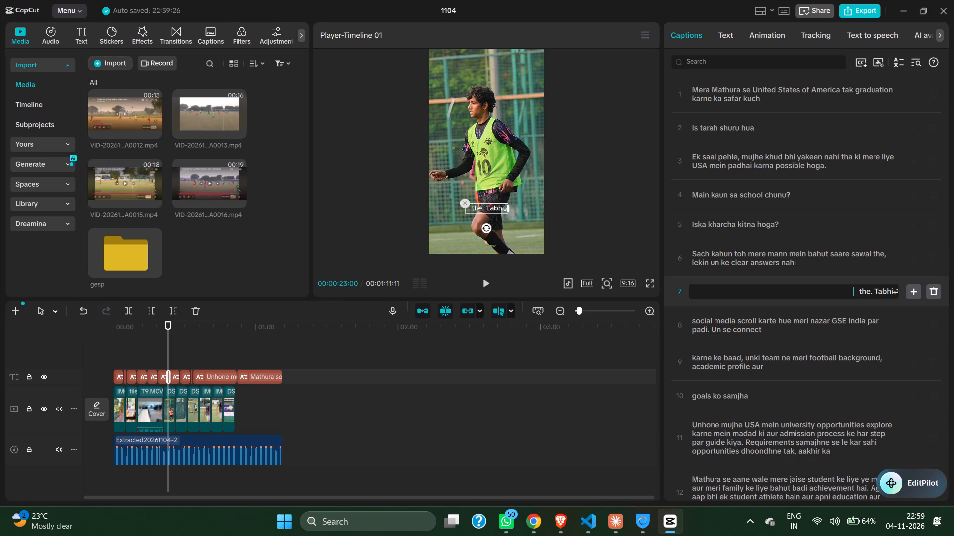
Copy the words "the. Tabhi" from caption 7, clear the caption's contents, and re-enter the words without the stray line break.
drag(860, 291, 889, 293)
drag(889, 293, 892, 291)
key(ctrl+c)
key(BackSpace)
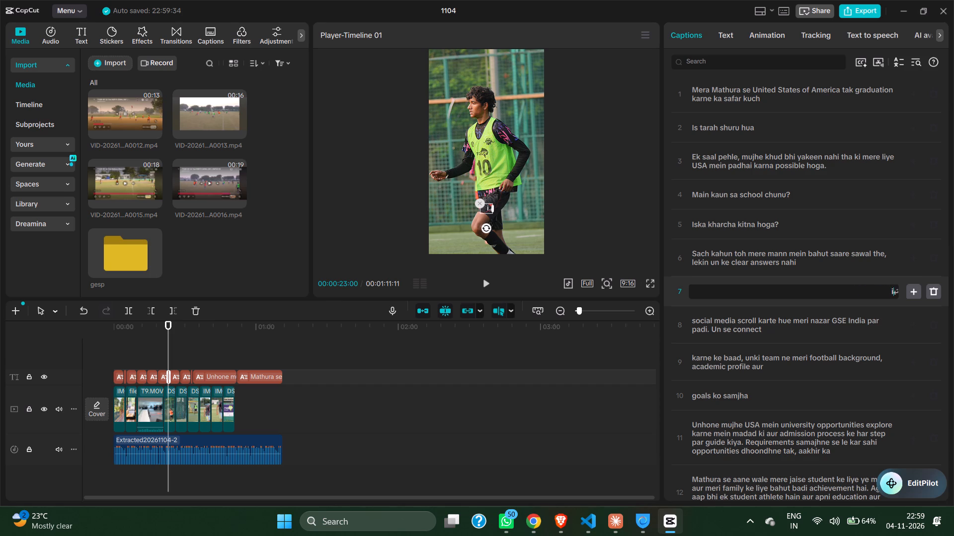
key(BackSpace)
key(BackSpace)
key(BackSpace)
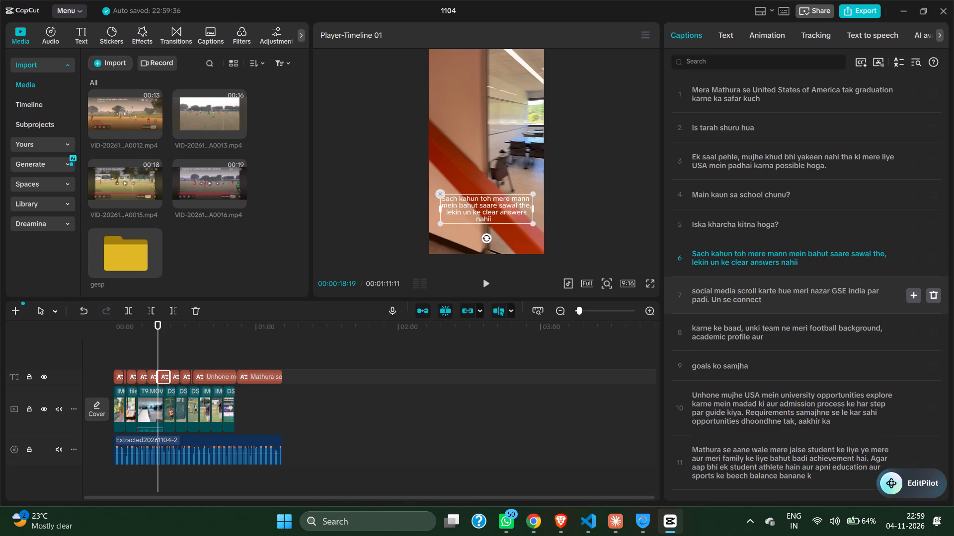
key(ctrl+z)
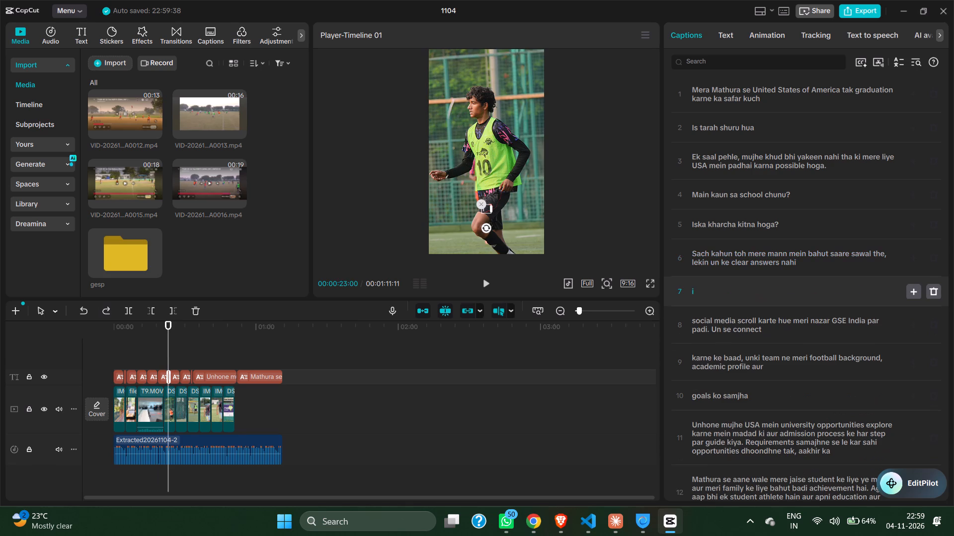
click(795, 299)
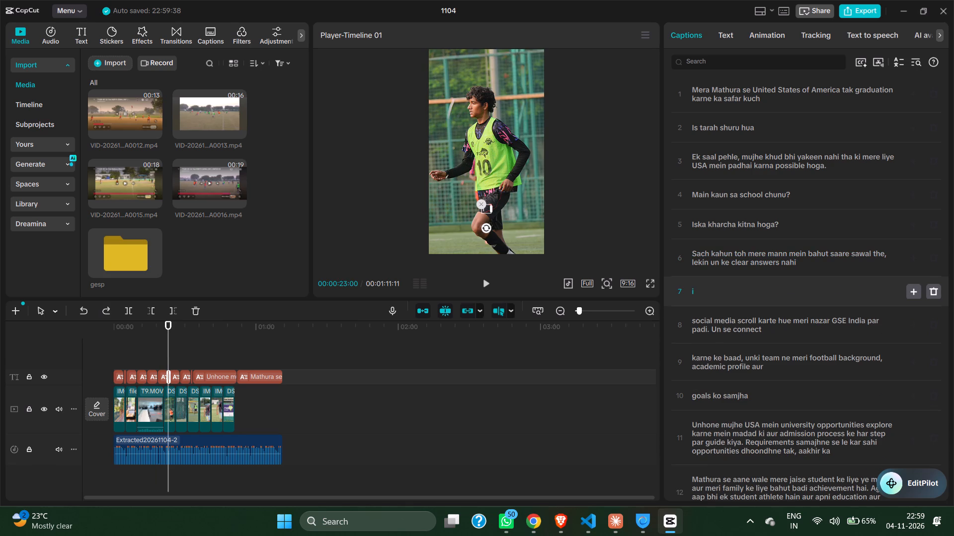
click(774, 294)
click(693, 291)
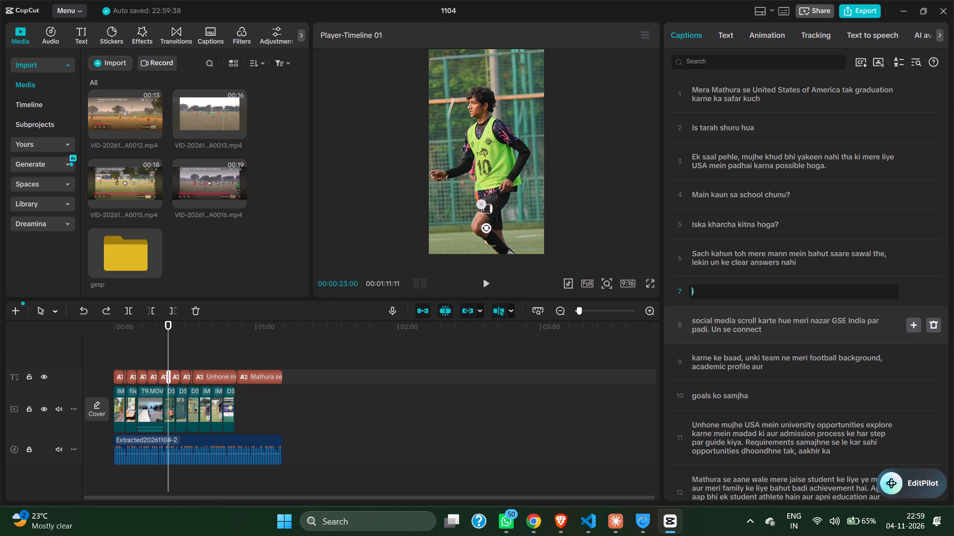
key(ctrl+v)
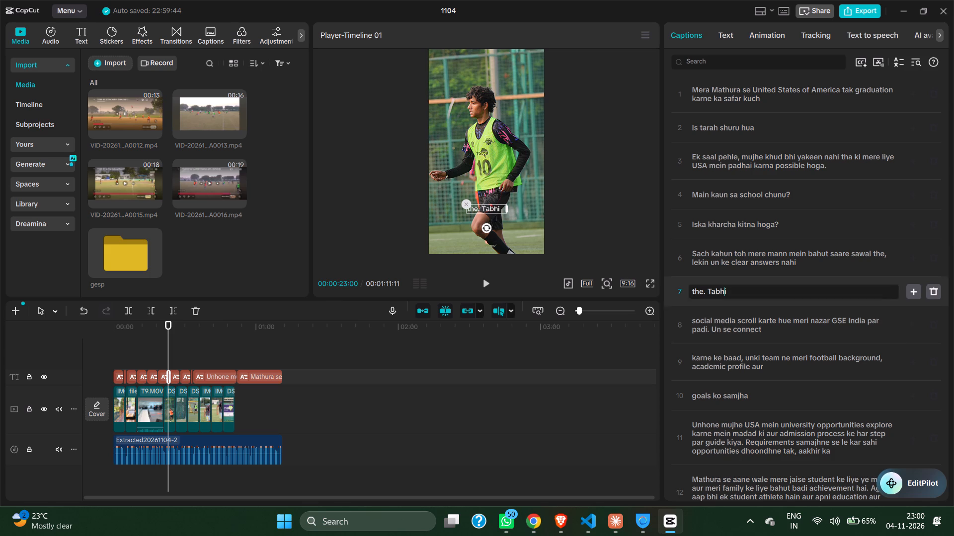
Add the 14:58 video copy_7B...A77.mov from the gesp media folder to the main video track, directly after the last clip.
scroll(859, 322, down, 4)
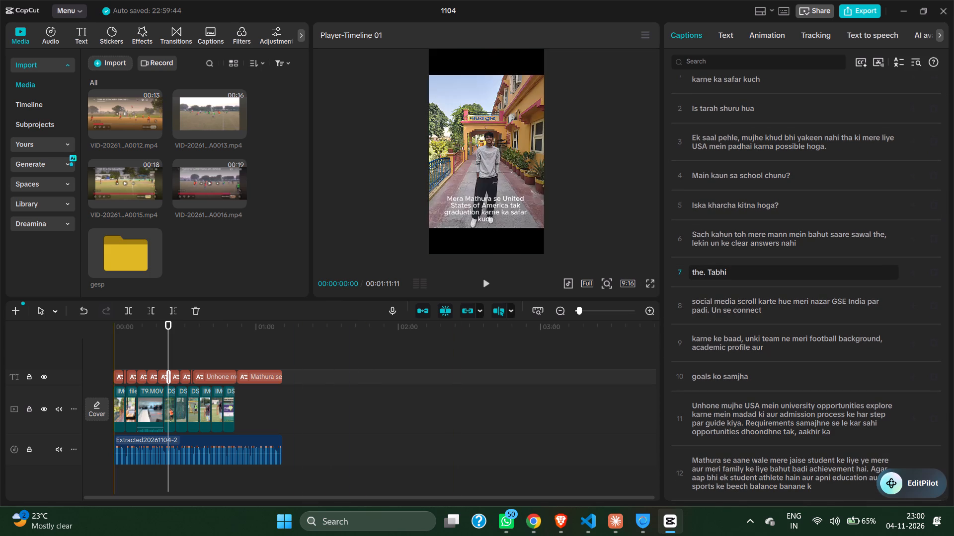
drag(171, 321, 0, 365)
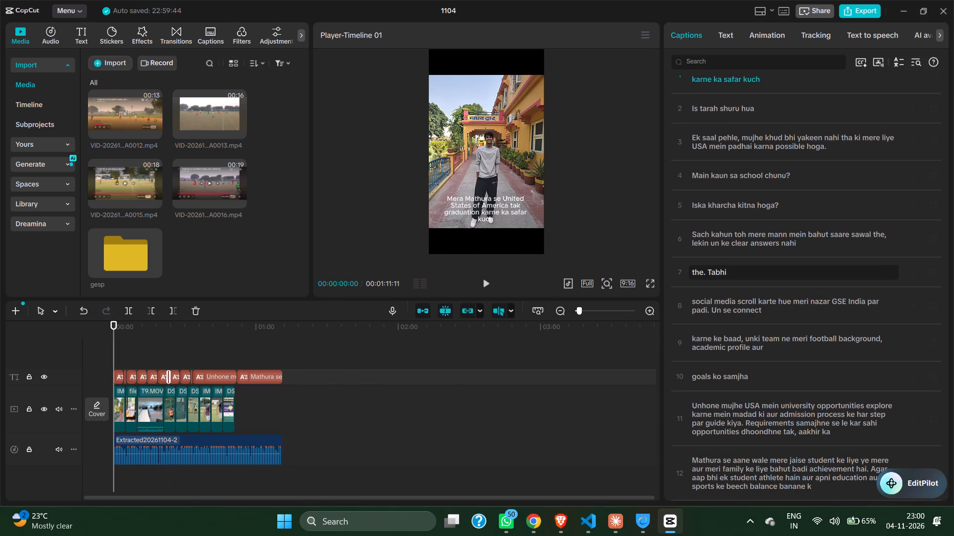
scroll(144, 144, up, 7)
scroll(204, 147, up, 6)
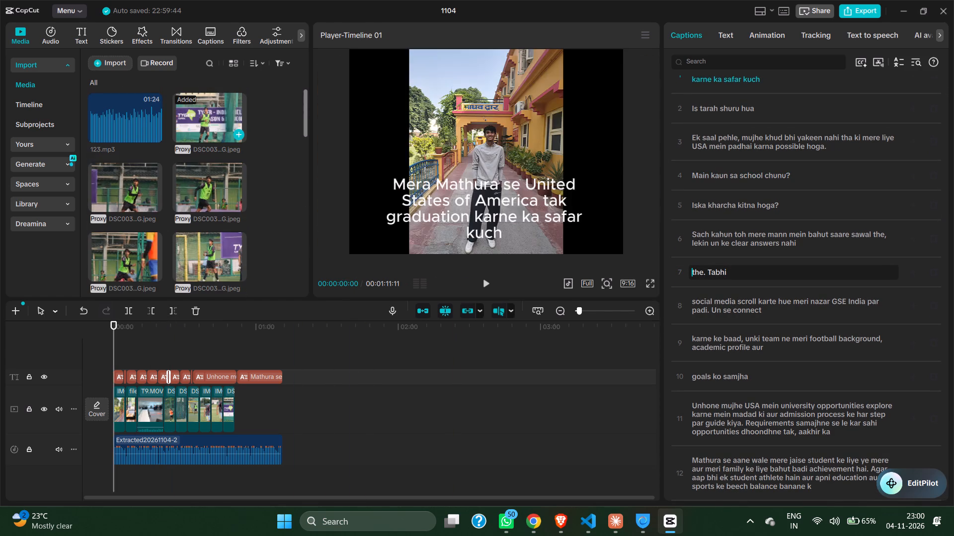
scroll(199, 123, up, 3)
scroll(184, 118, down, 13)
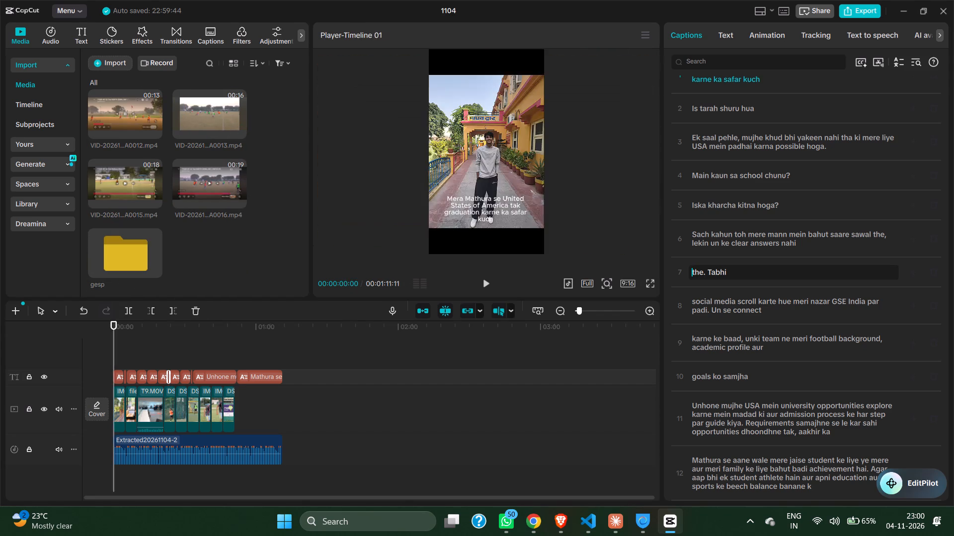
click(110, 236)
click(115, 239)
click(119, 244)
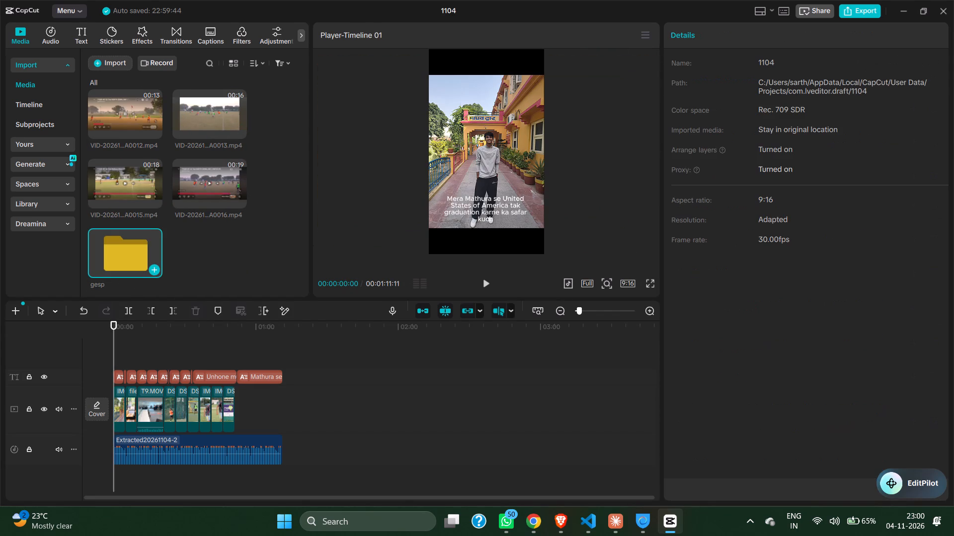
double_click(119, 244)
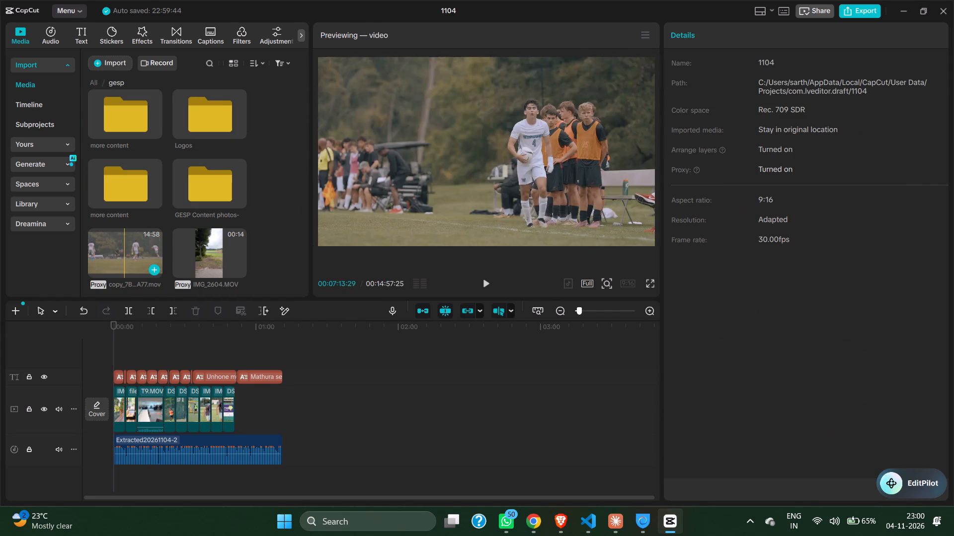
drag(131, 258, 261, 320)
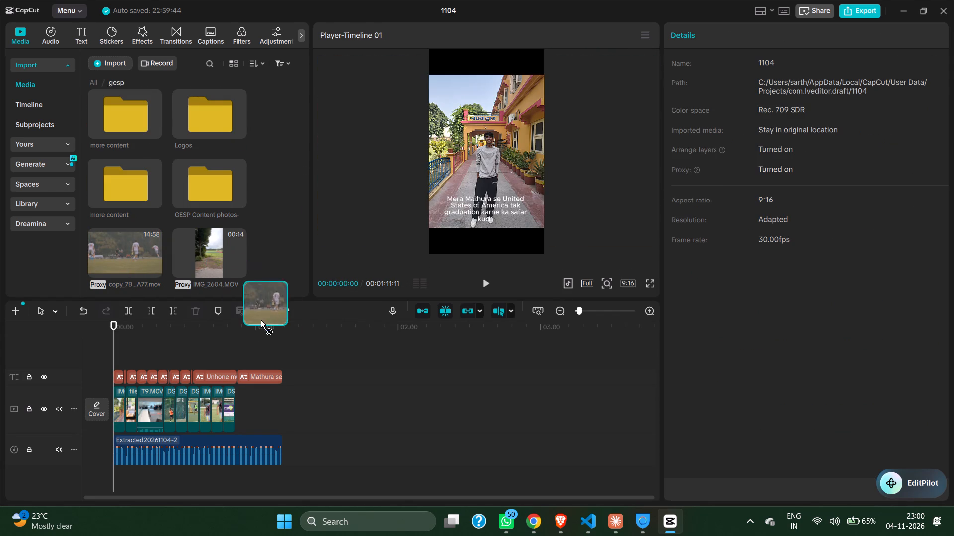
drag(261, 320, 252, 404)
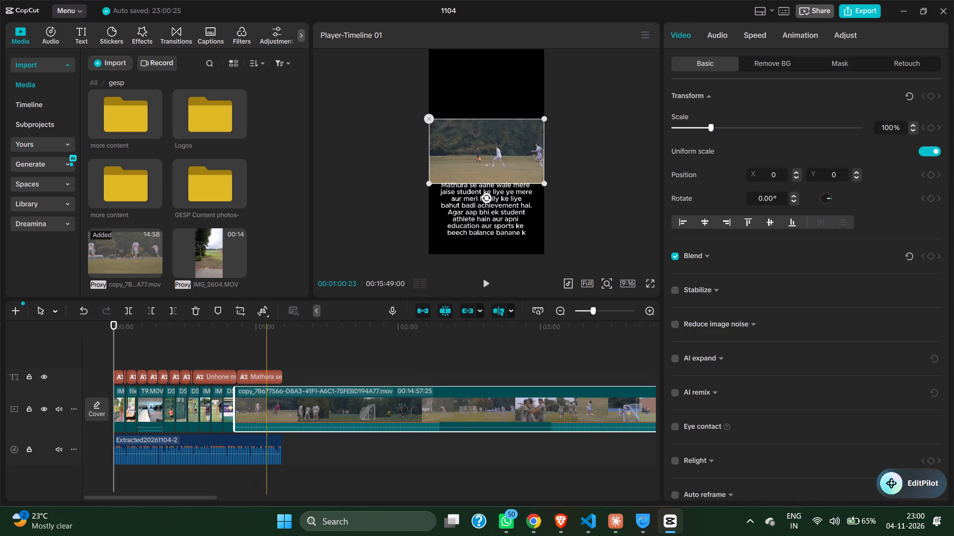
Enlarge the newly added match clip to about 304% scale, previewing its frame at 00:01:25:04.
click(109, 327)
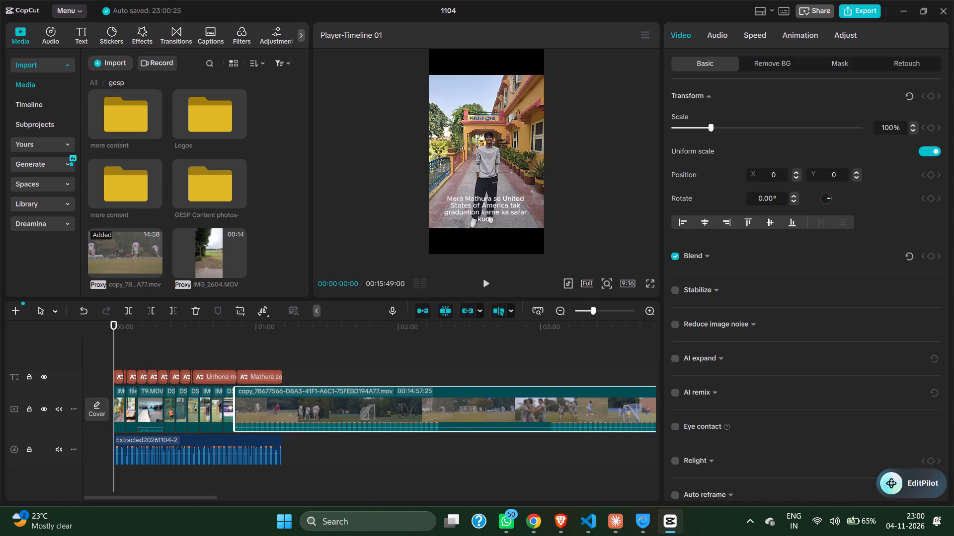
drag(111, 328, 316, 359)
drag(538, 182, 513, 177)
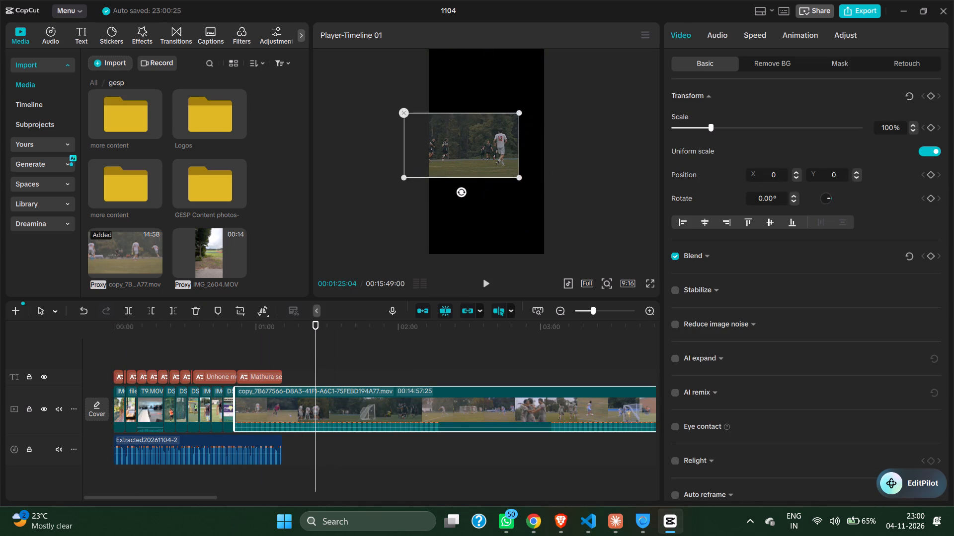
drag(513, 177, 533, 180)
click(533, 181)
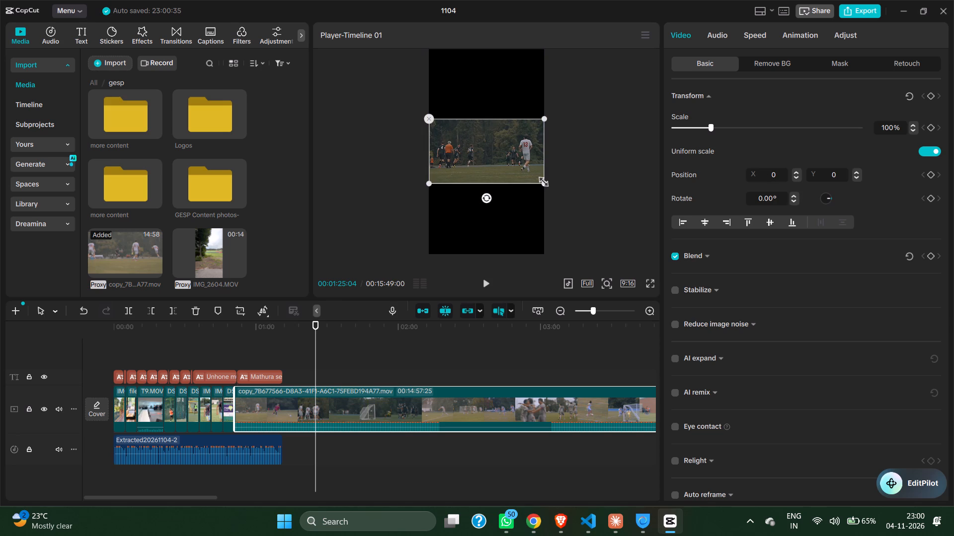
click(541, 180)
drag(543, 180, 564, 255)
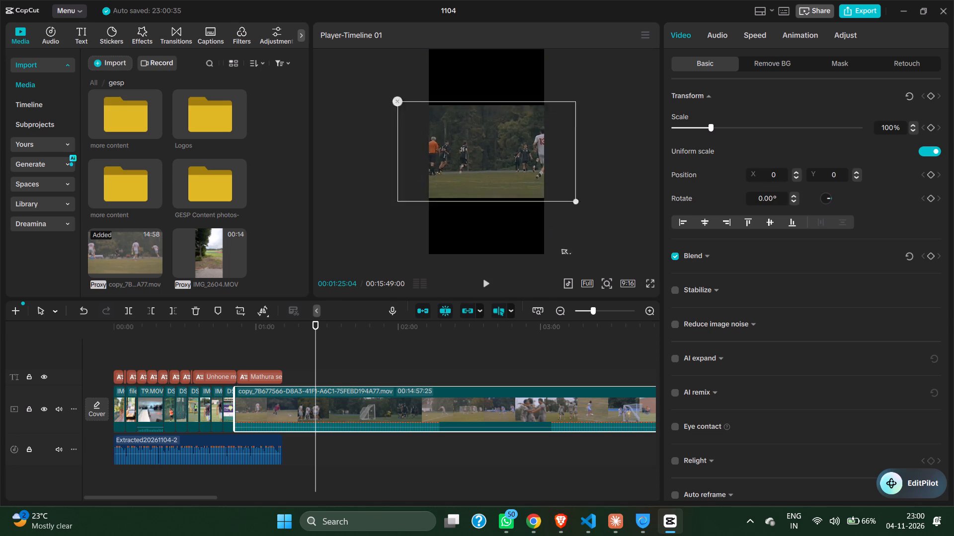
drag(564, 255, 675, 343)
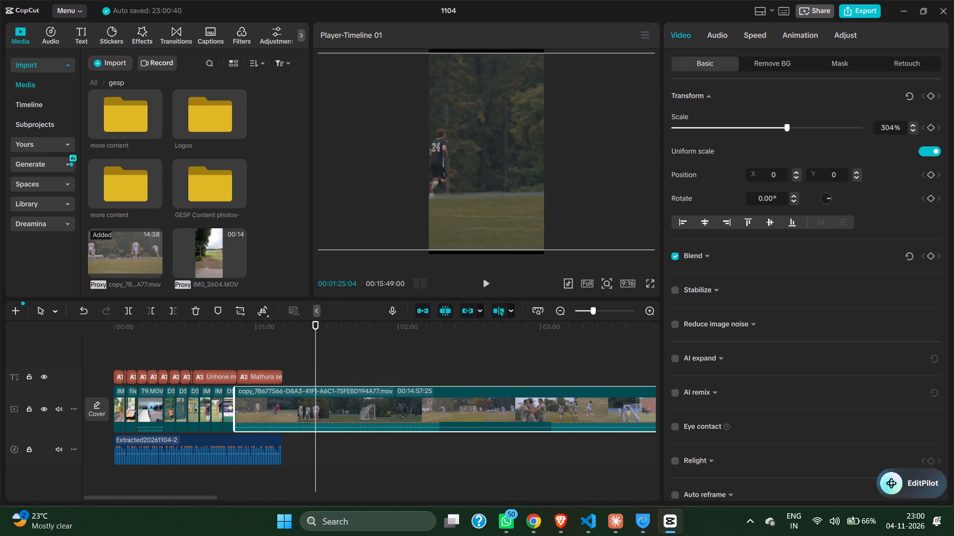
Enlarge the match clip to about 316% and shift it sideways so player number 13 sits within the filled portrait frame.
drag(525, 179, 503, 176)
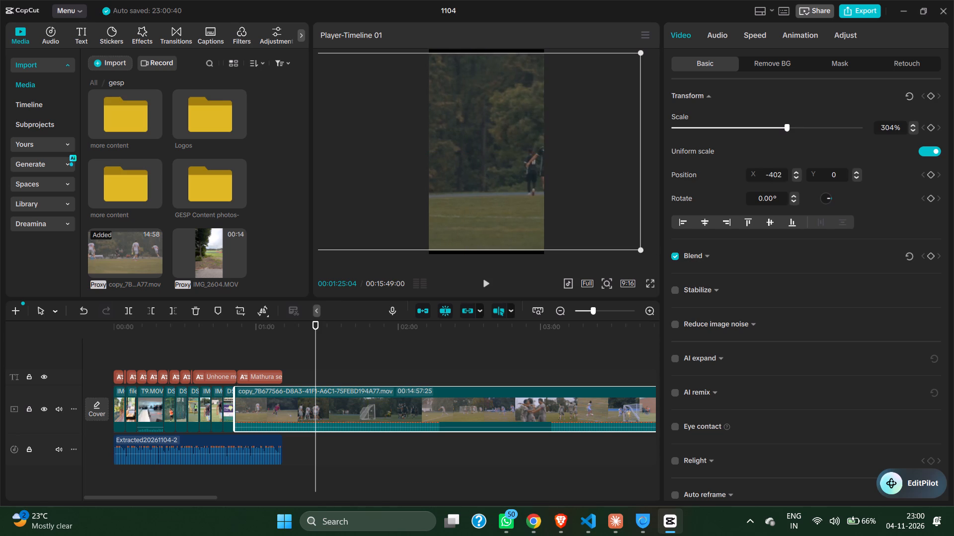
drag(636, 250, 662, 268)
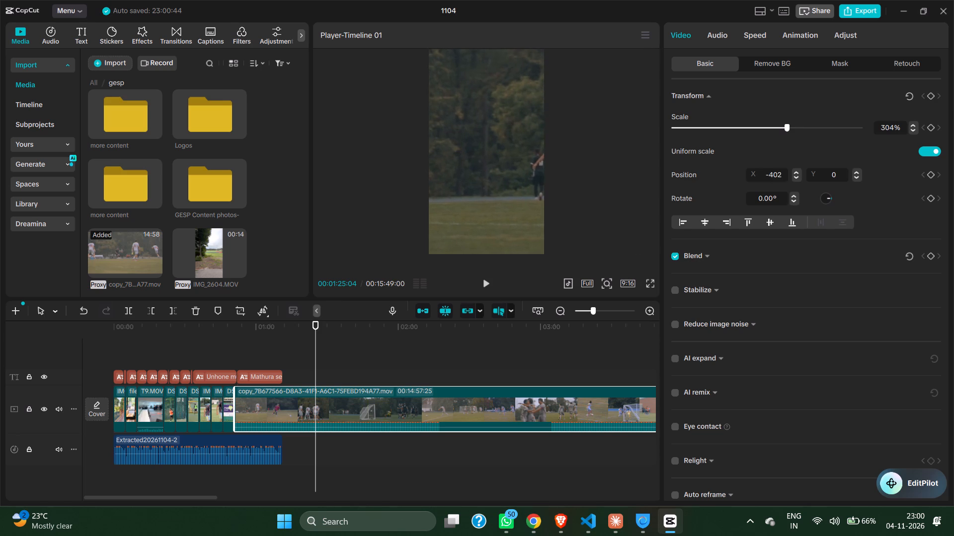
drag(662, 268, 651, 257)
drag(537, 200, 440, 198)
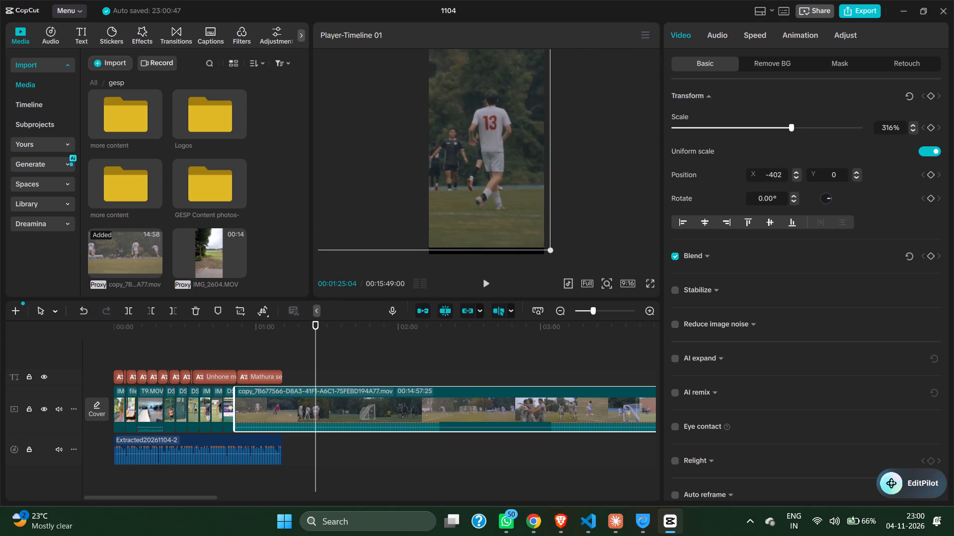
drag(440, 198, 440, 201)
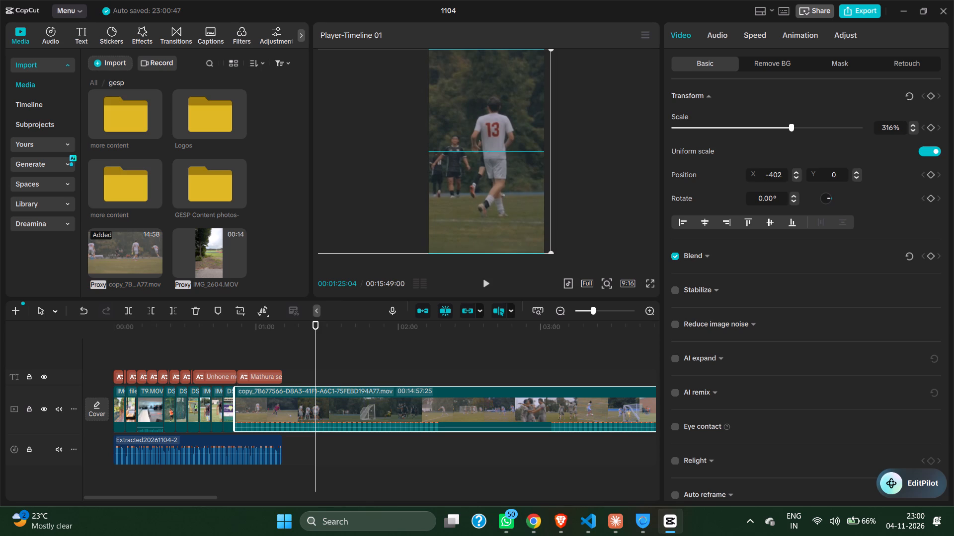
Shift the match clip horizontally to about X -2338, so its right edge meets the portrait frame's right edge.
drag(440, 201, 434, 198)
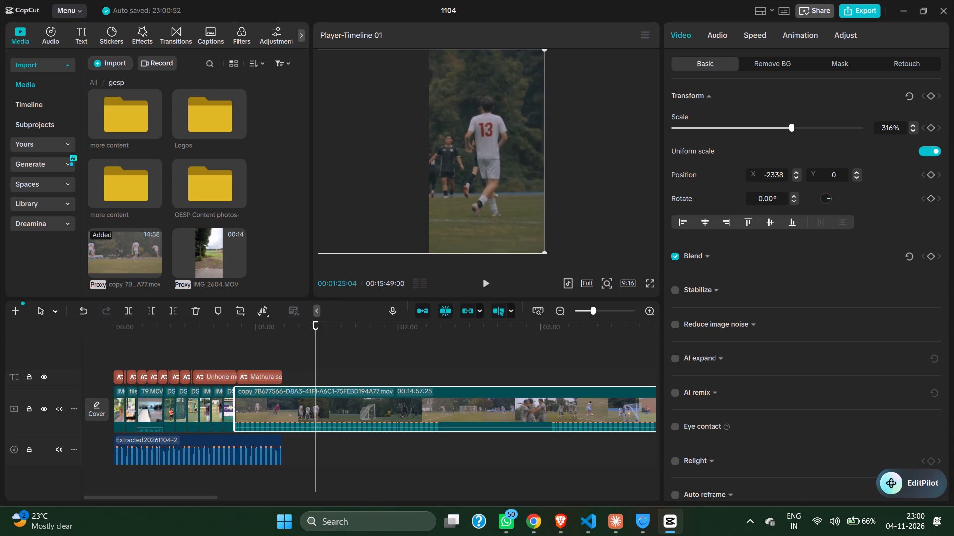
Play the match clip from 00:01:25:04 to about 00:01:35 to review its framing, lowering the system volume during playback.
click(480, 276)
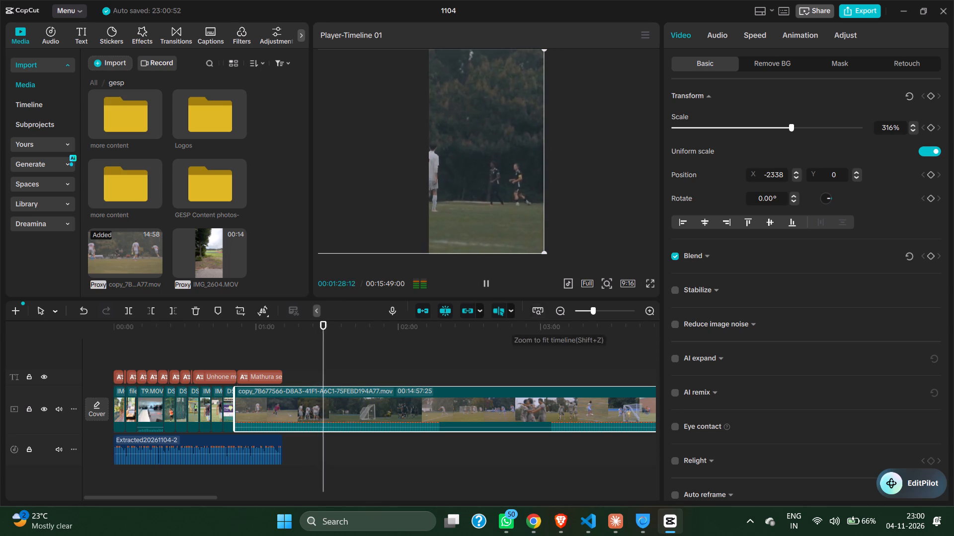
click(856, 531)
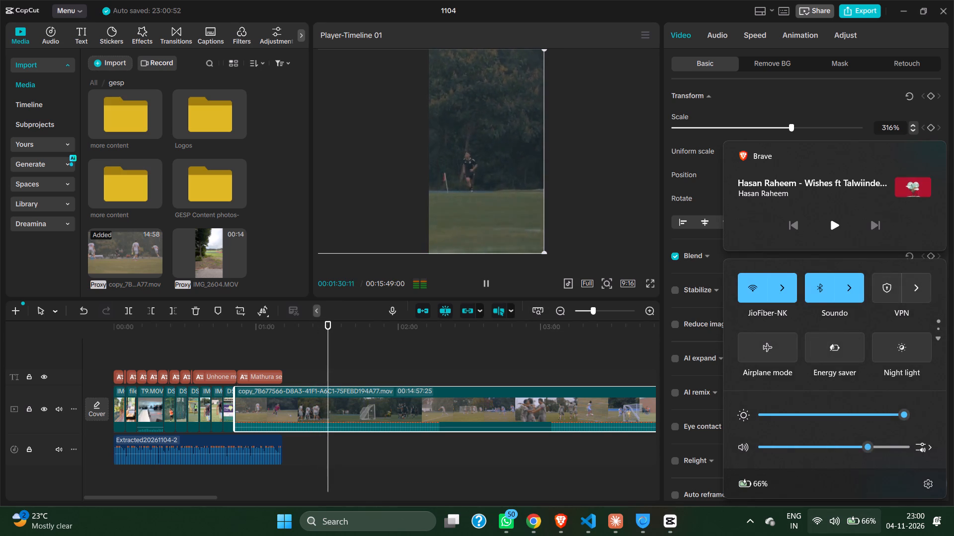
click(840, 450)
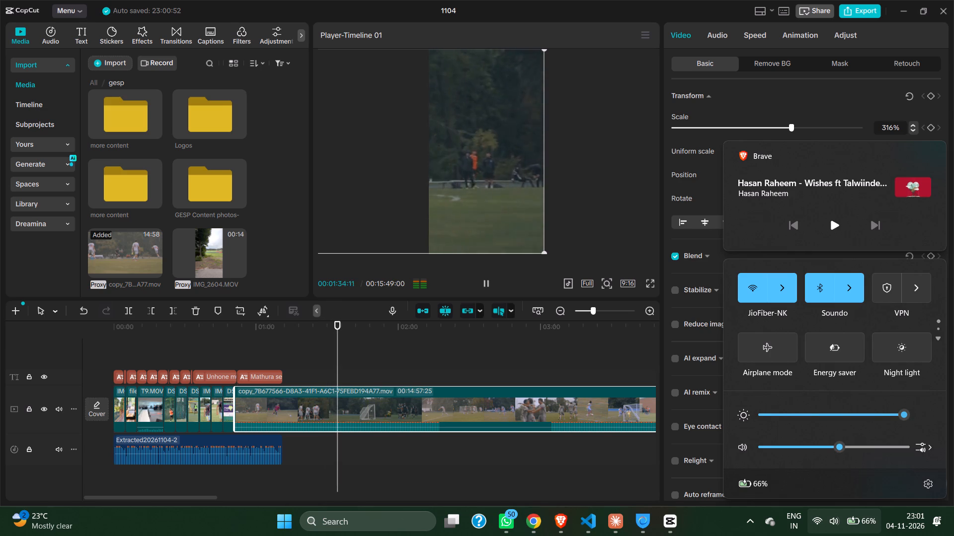
click(482, 284)
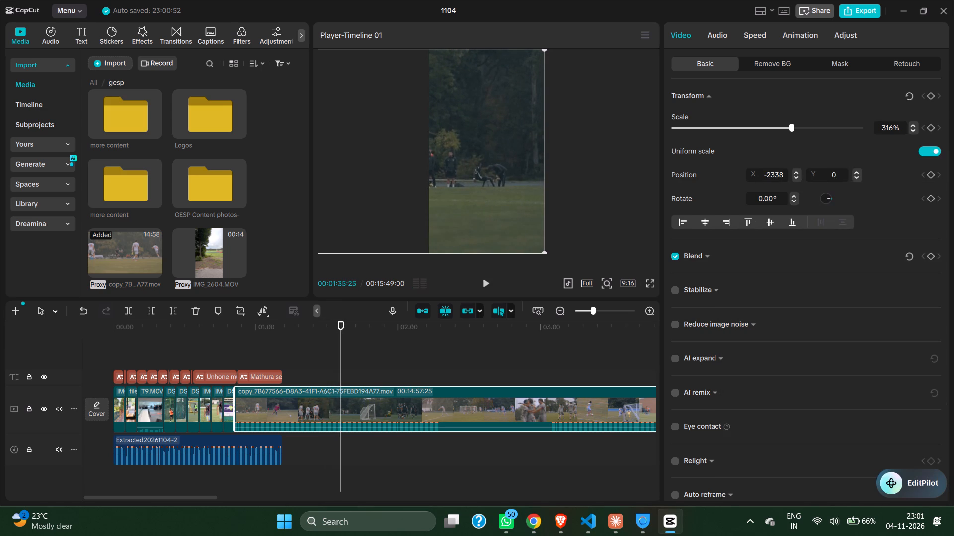
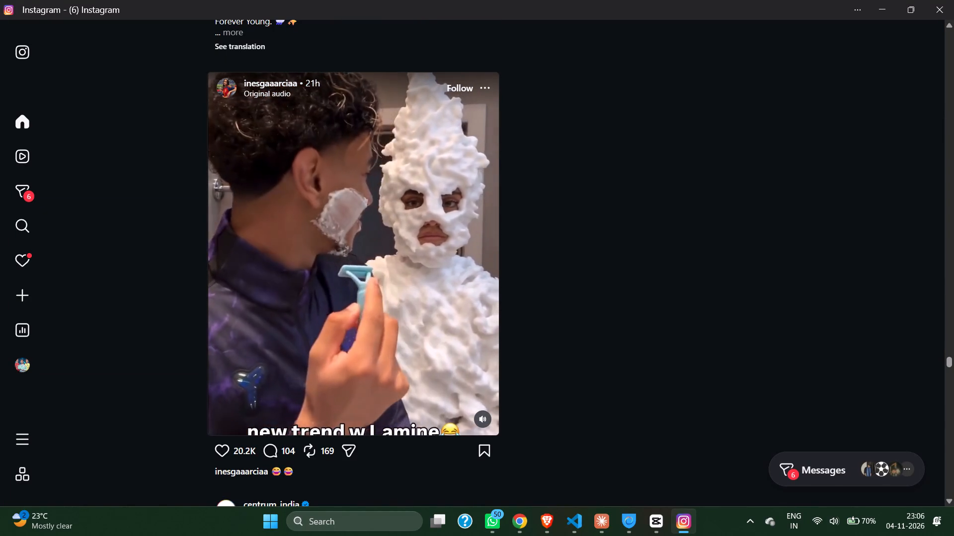
Browse the Instagram home feed and page through the _fcmotivate carousel comparing football players' positions.
scroll(464, 359, down, 7)
scroll(460, 319, down, 7)
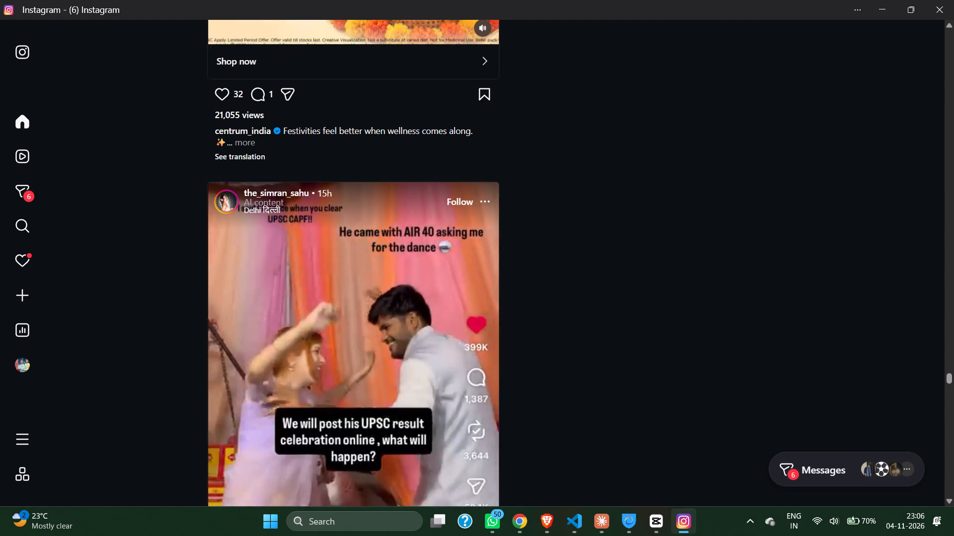
scroll(446, 328, down, 9)
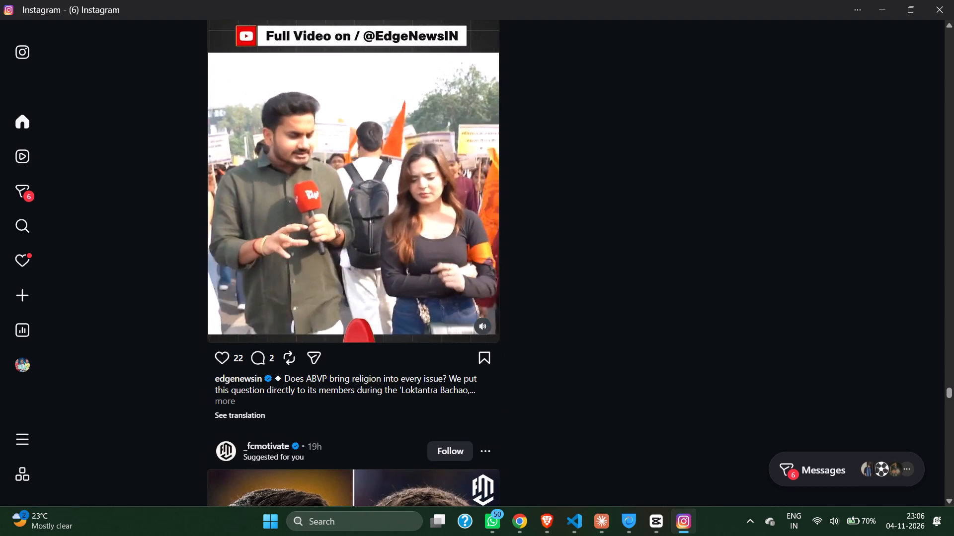
scroll(444, 335, down, 6)
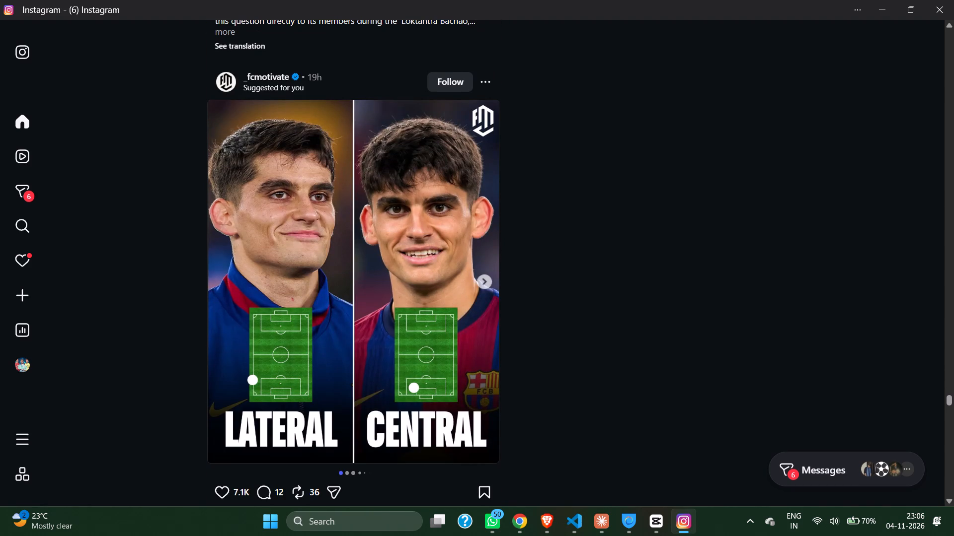
click(476, 282)
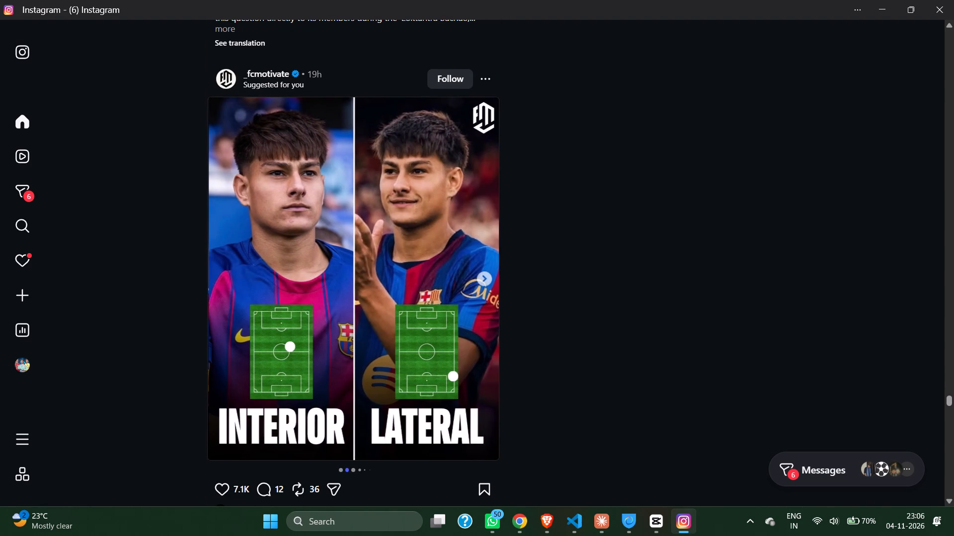
click(476, 282)
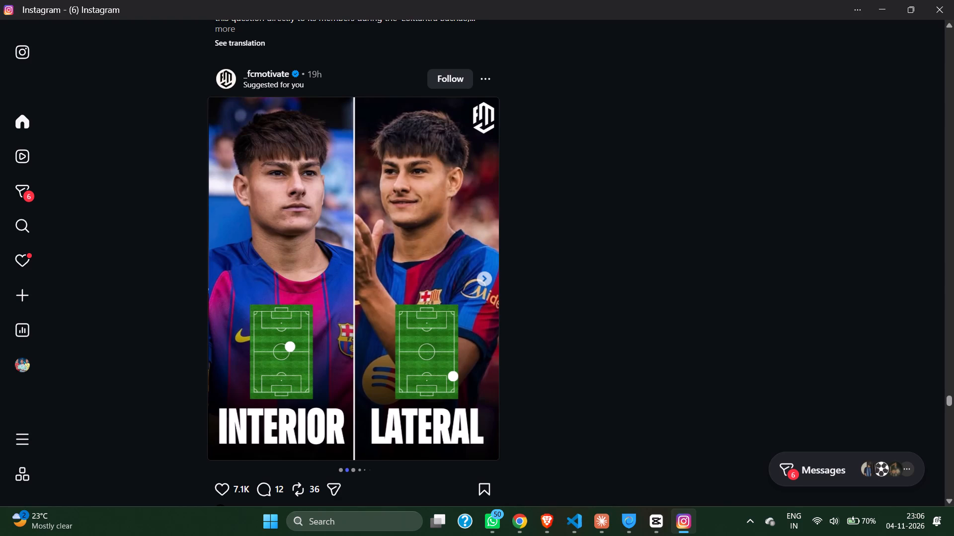
click(471, 284)
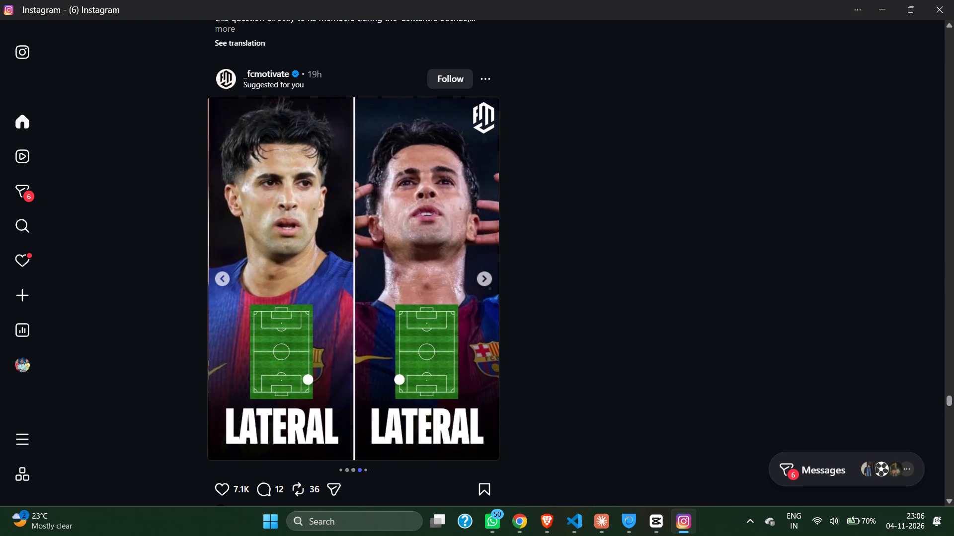
click(471, 284)
click(471, 284)
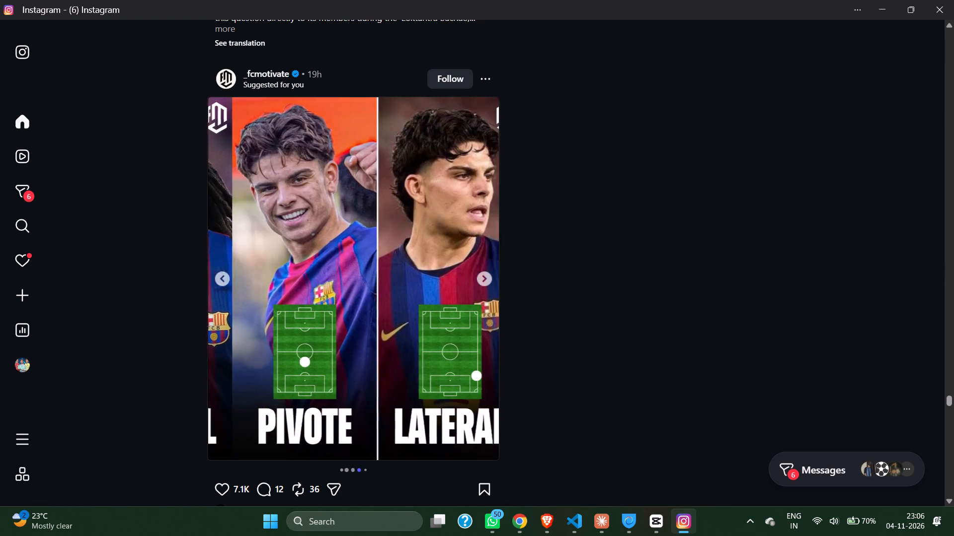
Look through further Instagram feed posts down to the etnow student security guard post, advancing it to its second slide.
scroll(471, 284, down, 14)
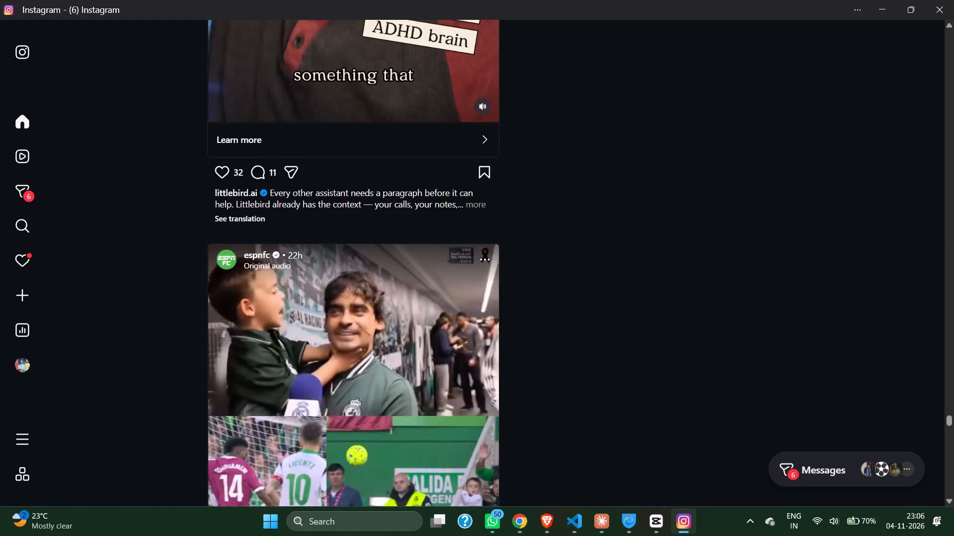
scroll(471, 284, down, 12)
scroll(461, 294, up, 1)
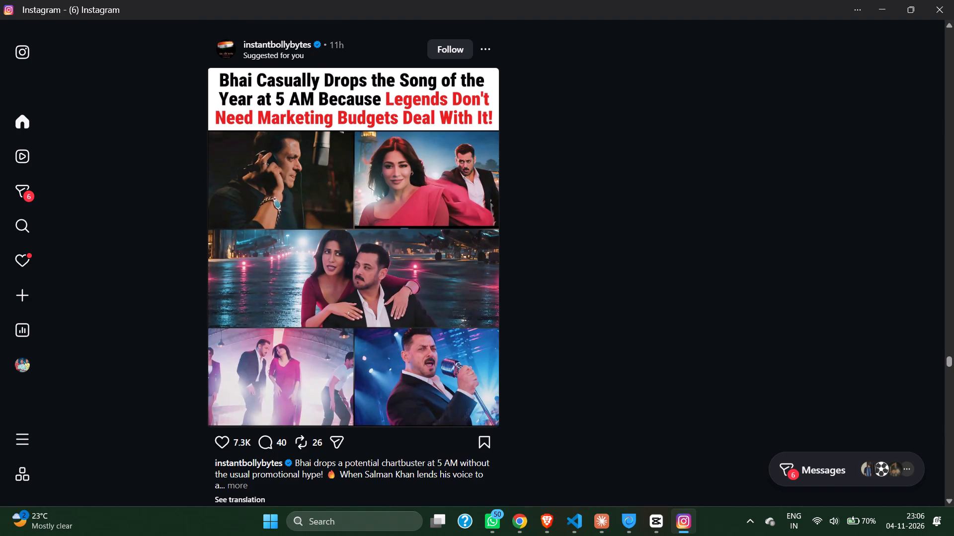
scroll(549, 213, down, 6)
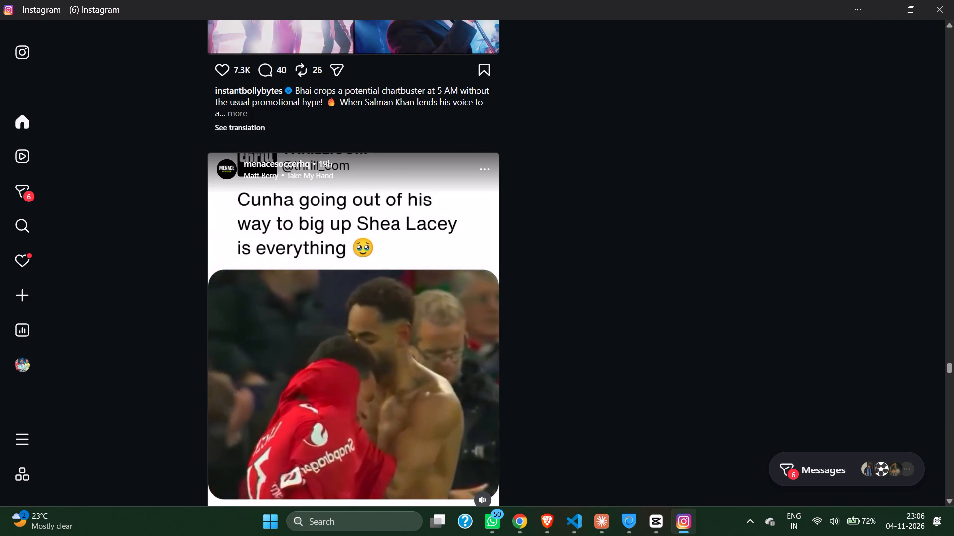
scroll(380, 224, down, 1)
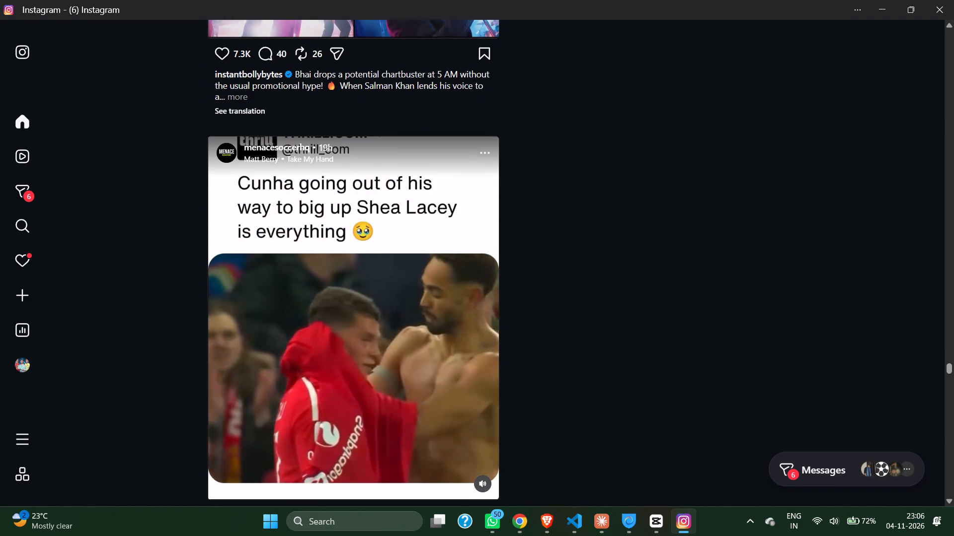
scroll(380, 224, down, 10)
scroll(380, 224, up, 2)
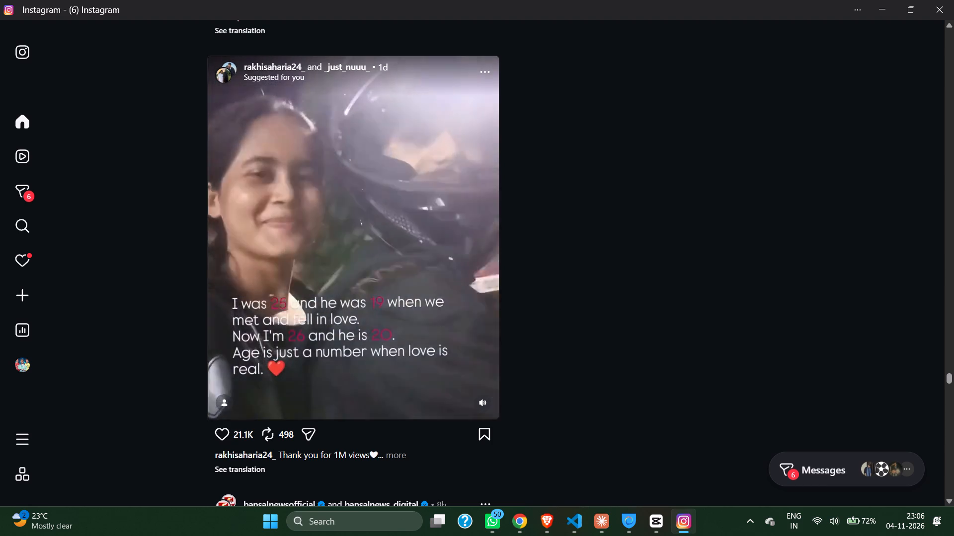
scroll(380, 224, down, 19)
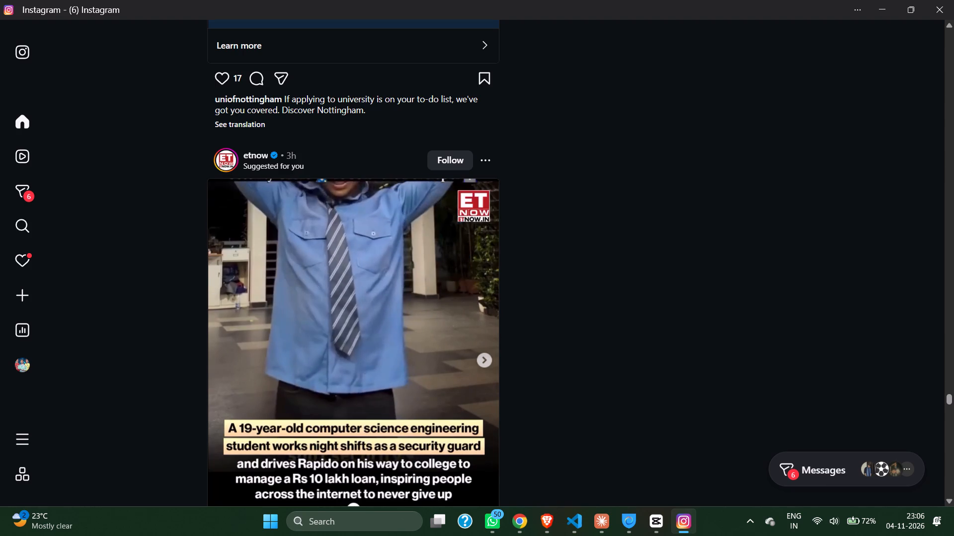
scroll(380, 224, down, 1)
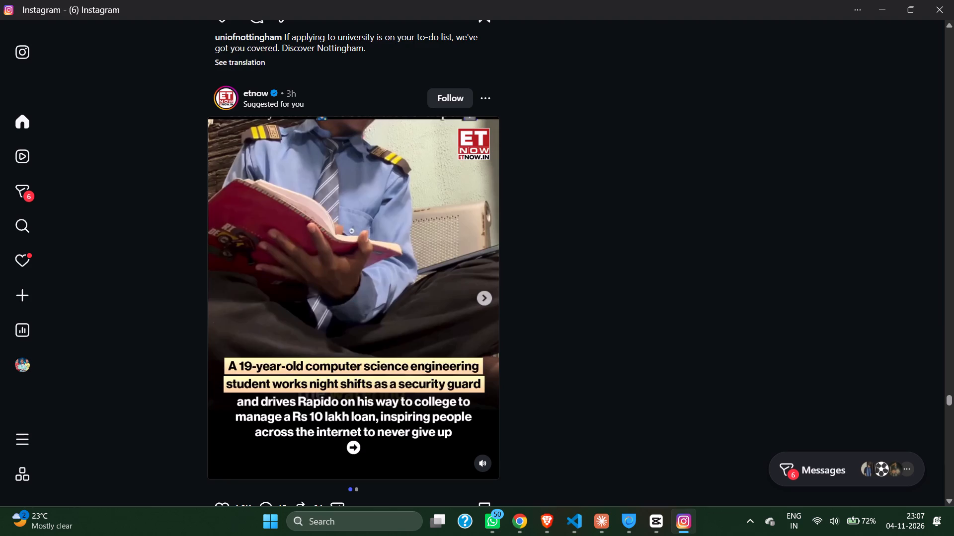
click(477, 302)
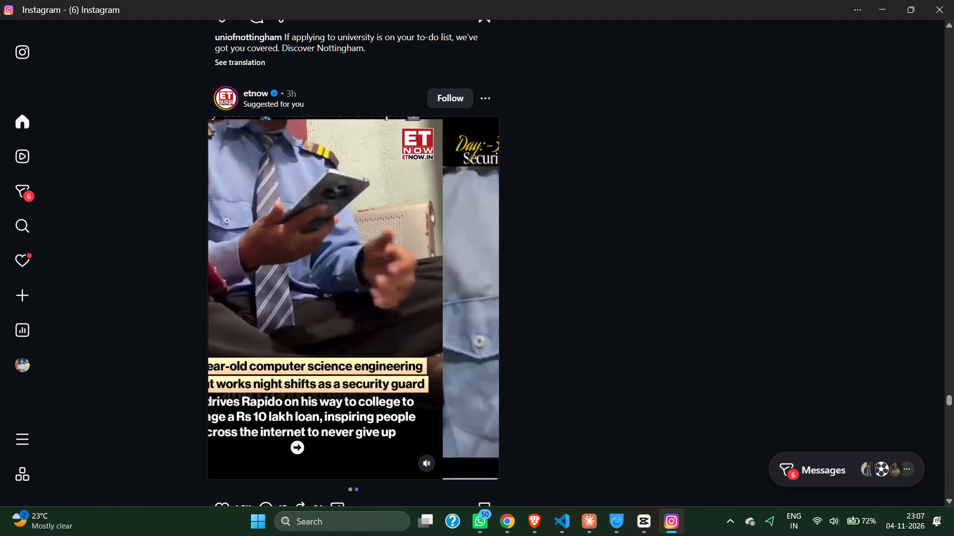
Browse further down the Instagram home feed, viewing the football, news and entertainment posts.
scroll(477, 302, down, 9)
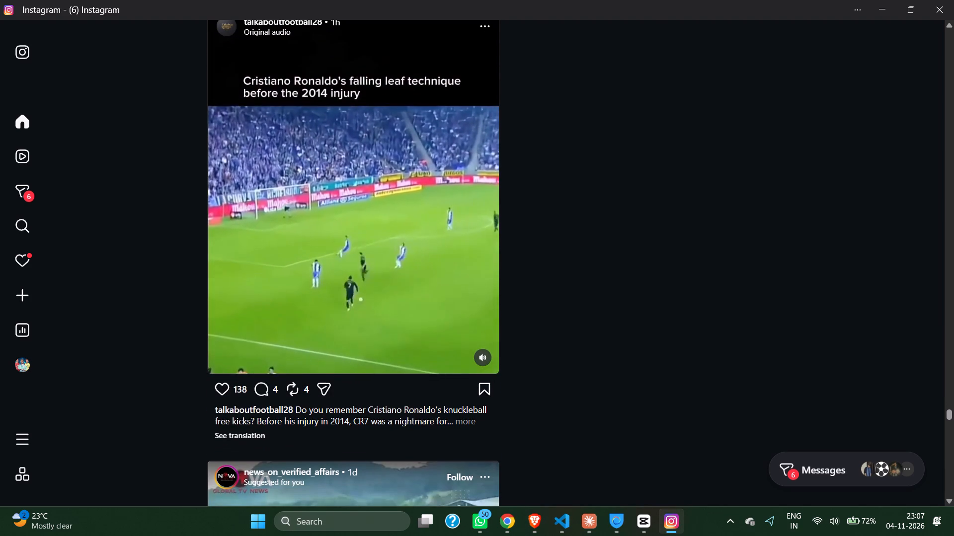
scroll(453, 306, down, 12)
scroll(453, 306, up, 5)
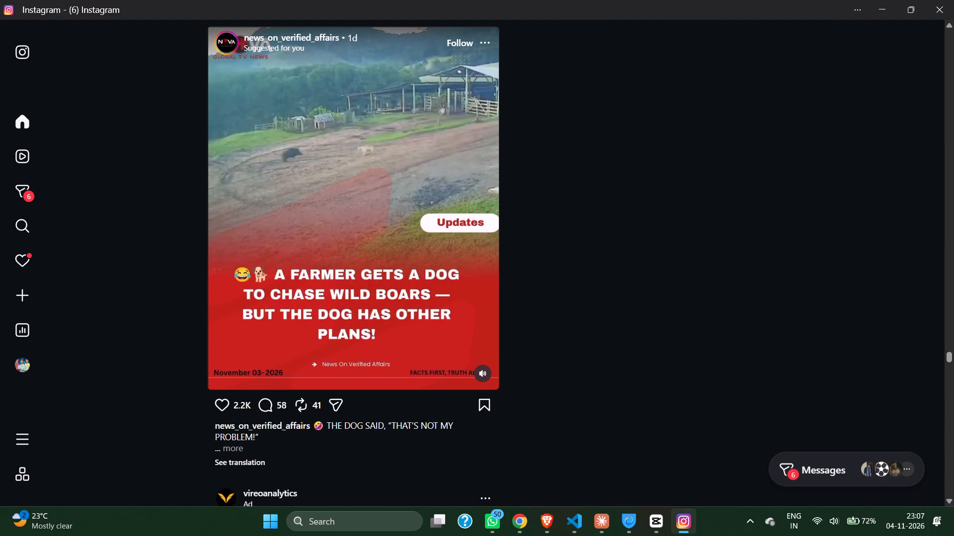
scroll(453, 306, down, 8)
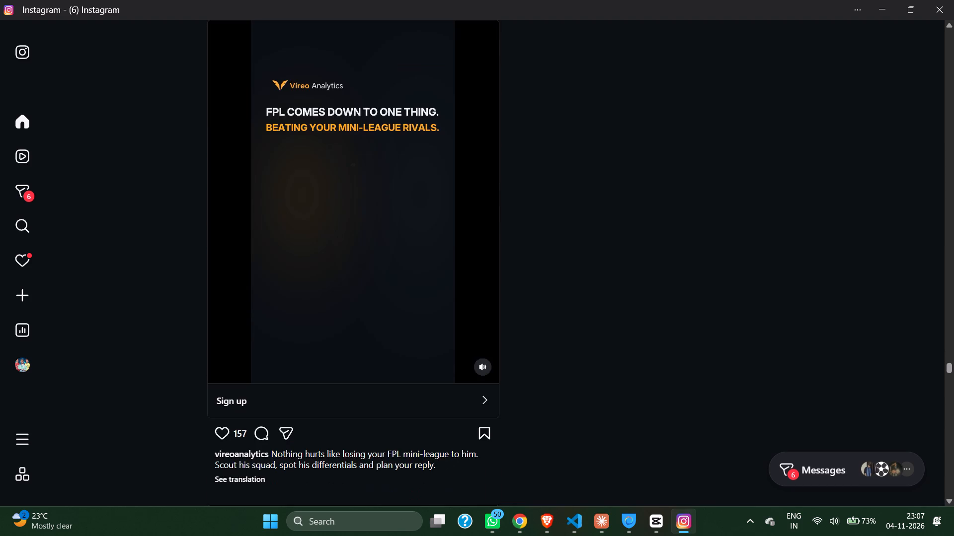
scroll(453, 306, down, 12)
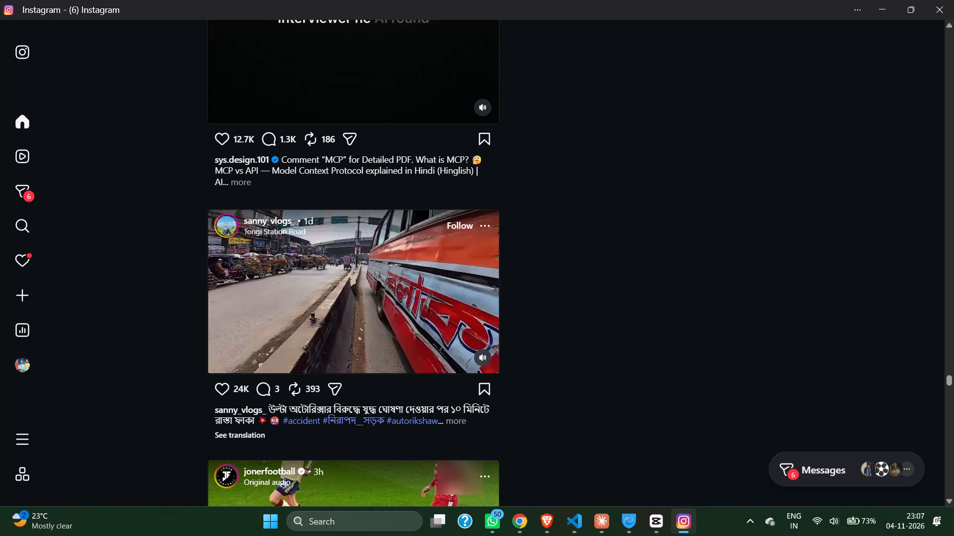
scroll(453, 306, down, 13)
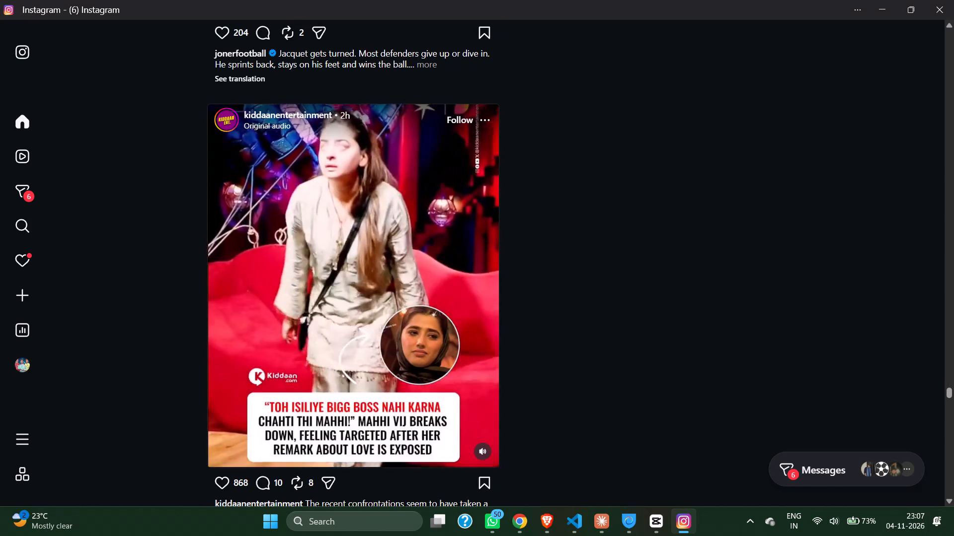
scroll(439, 318, down, 15)
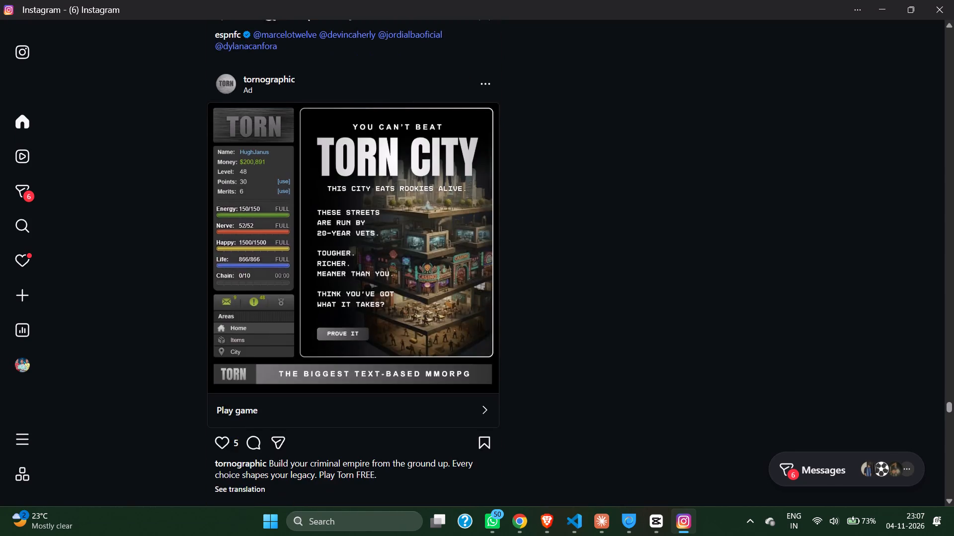
scroll(436, 323, down, 6)
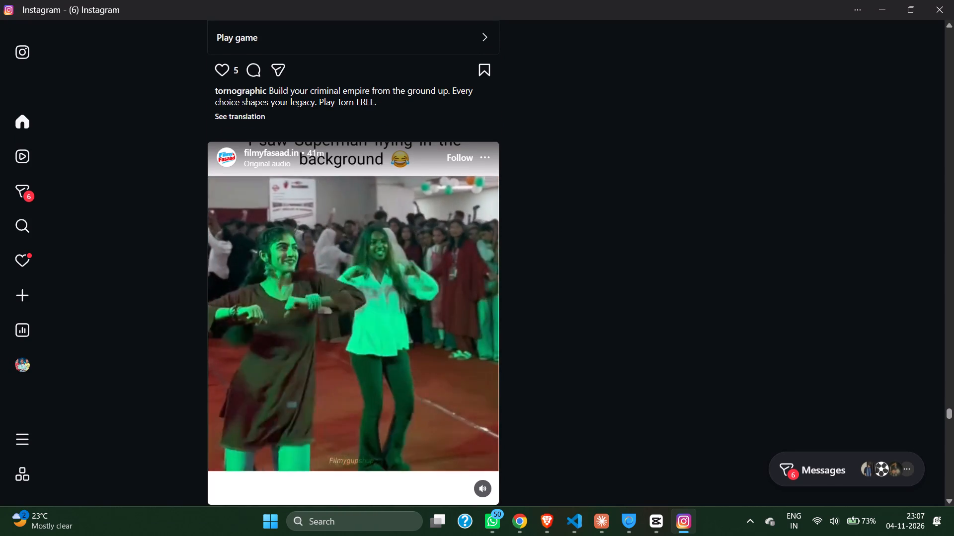
scroll(480, 262, down, 7)
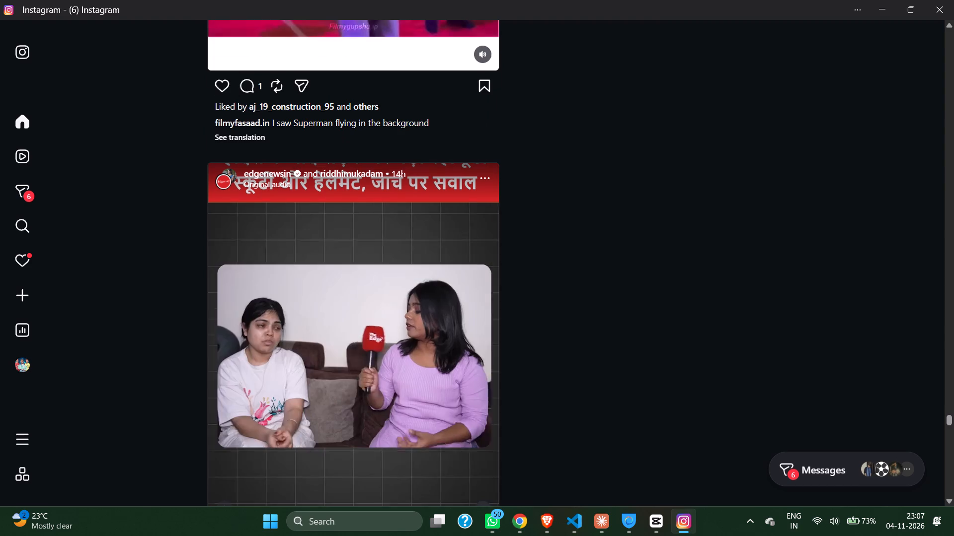
scroll(486, 241, down, 8)
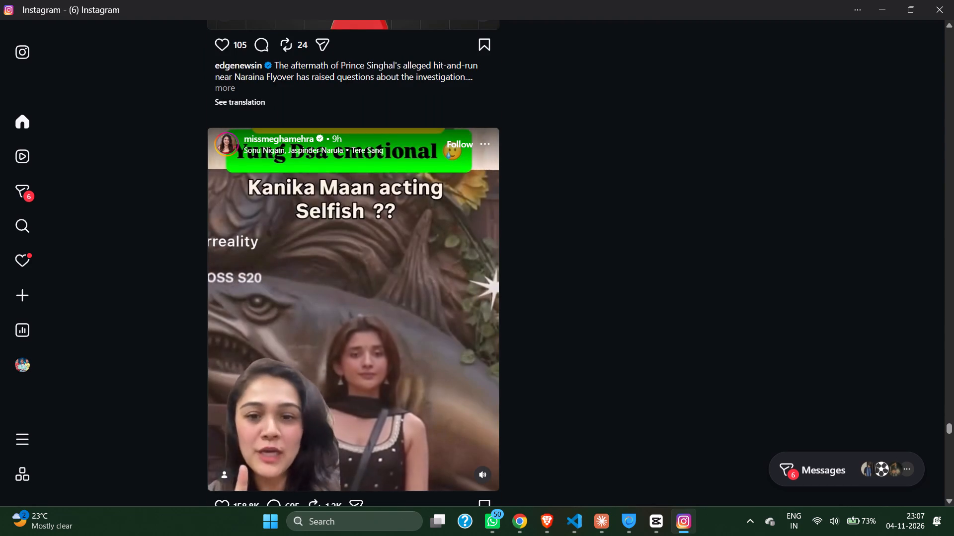
scroll(486, 241, down, 12)
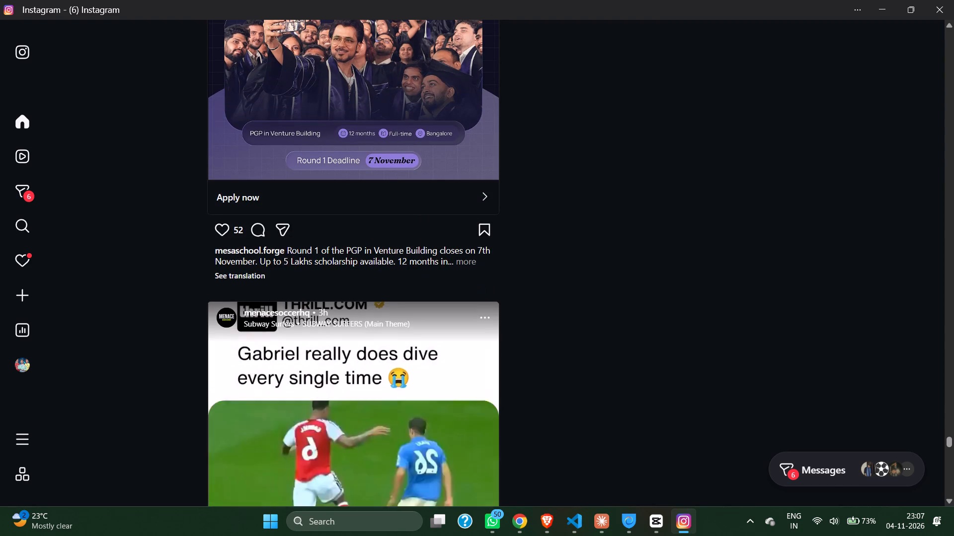
scroll(486, 241, down, 2)
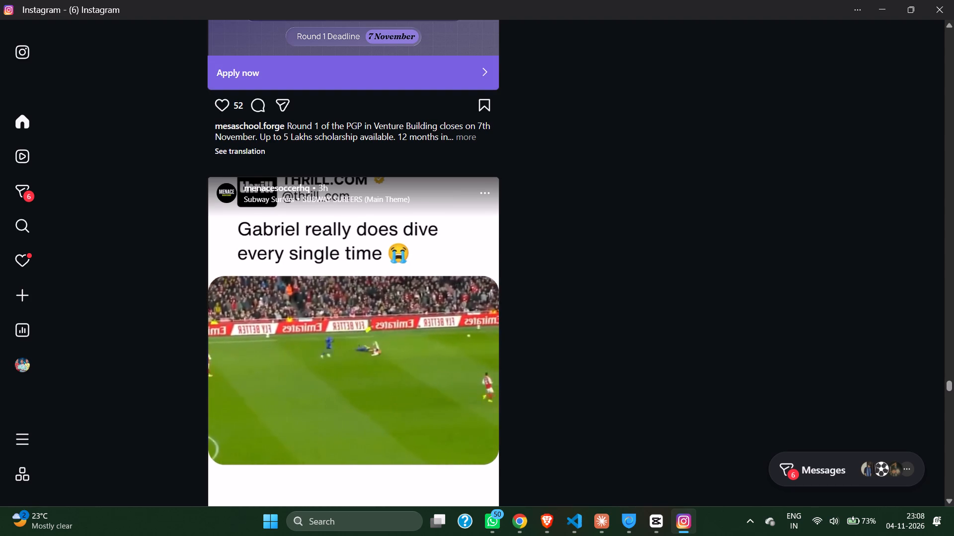
scroll(486, 241, down, 9)
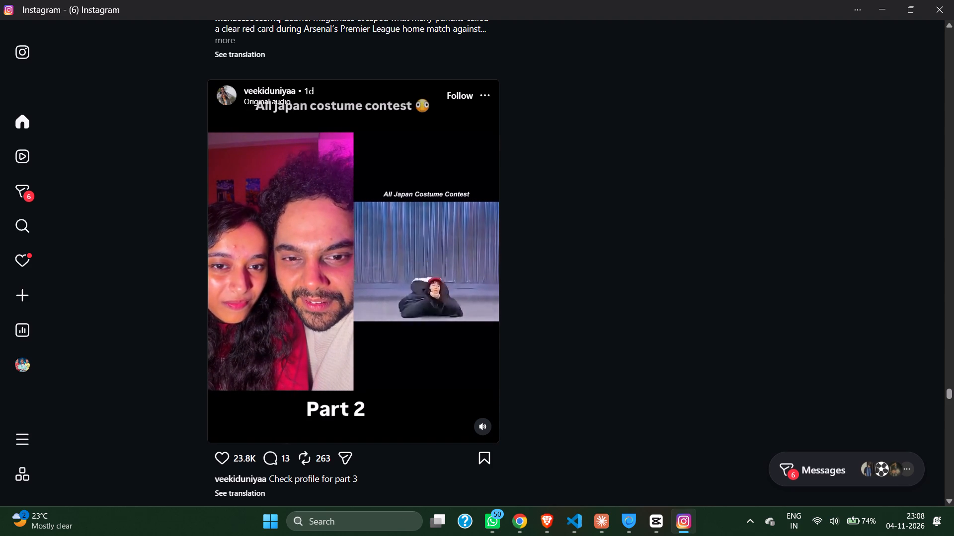
scroll(541, 233, down, 5)
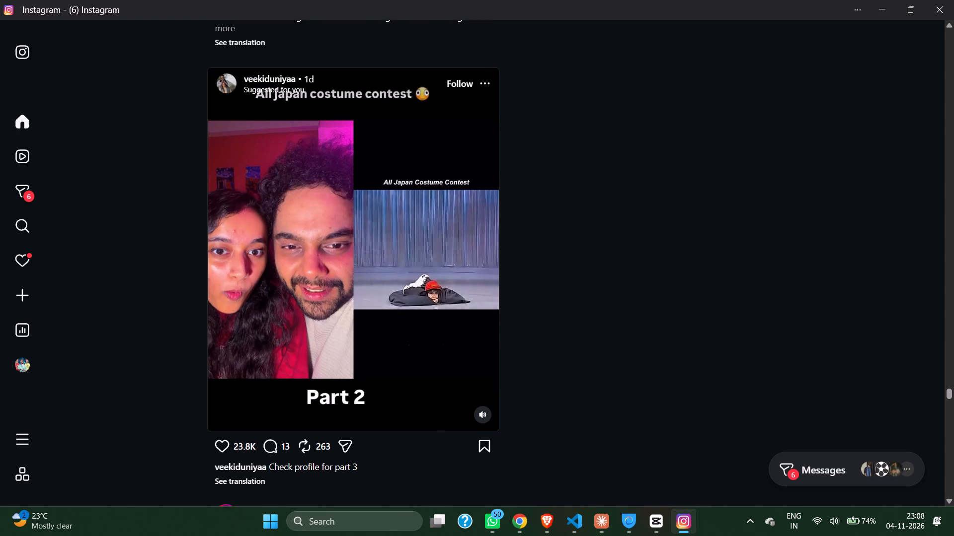
scroll(541, 233, down, 10)
scroll(526, 253, up, 3)
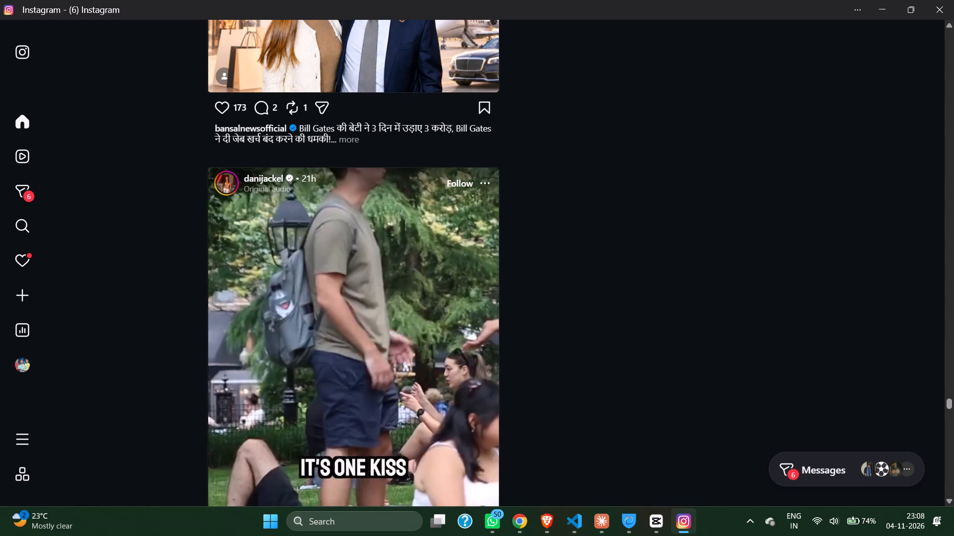
scroll(526, 253, down, 2)
scroll(526, 253, up, 1)
scroll(526, 253, down, 7)
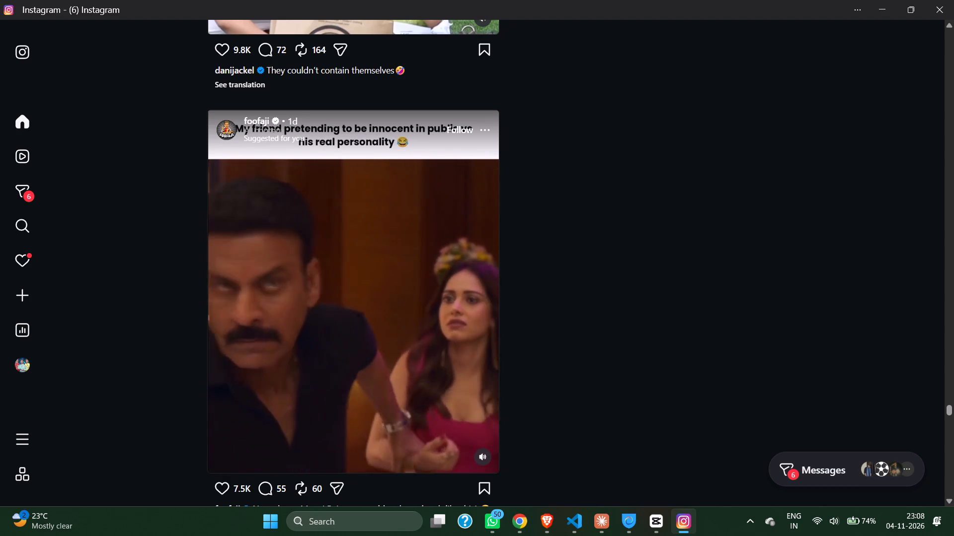
scroll(500, 286, down, 17)
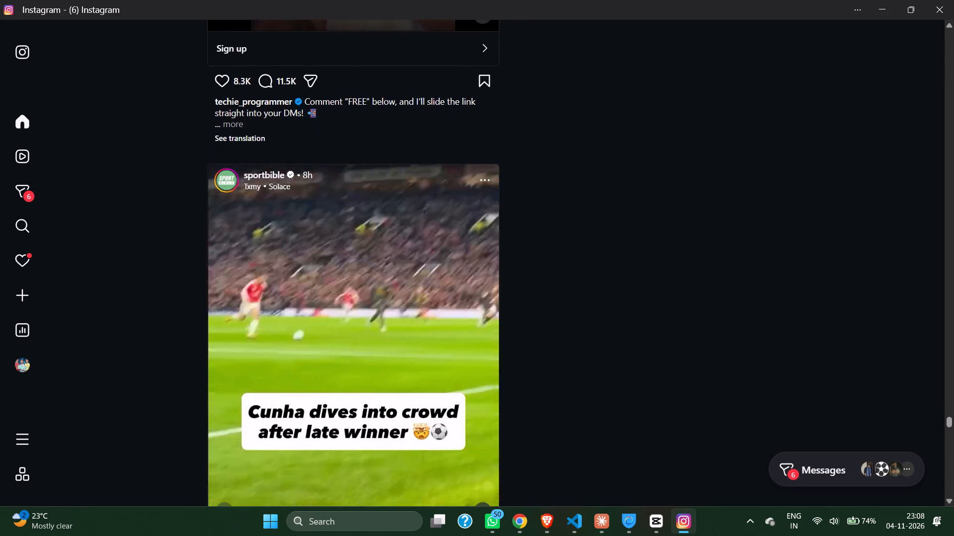
scroll(500, 286, down, 4)
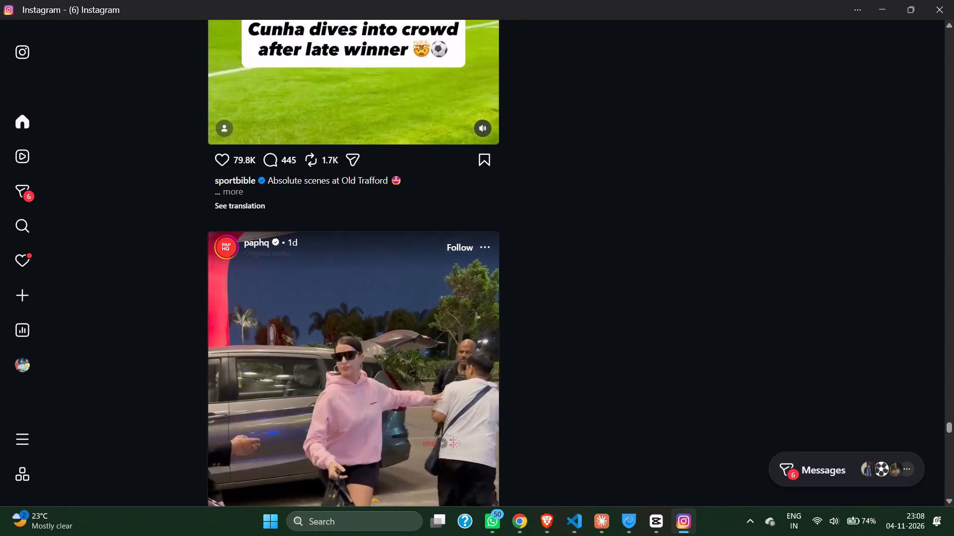
scroll(500, 286, down, 2)
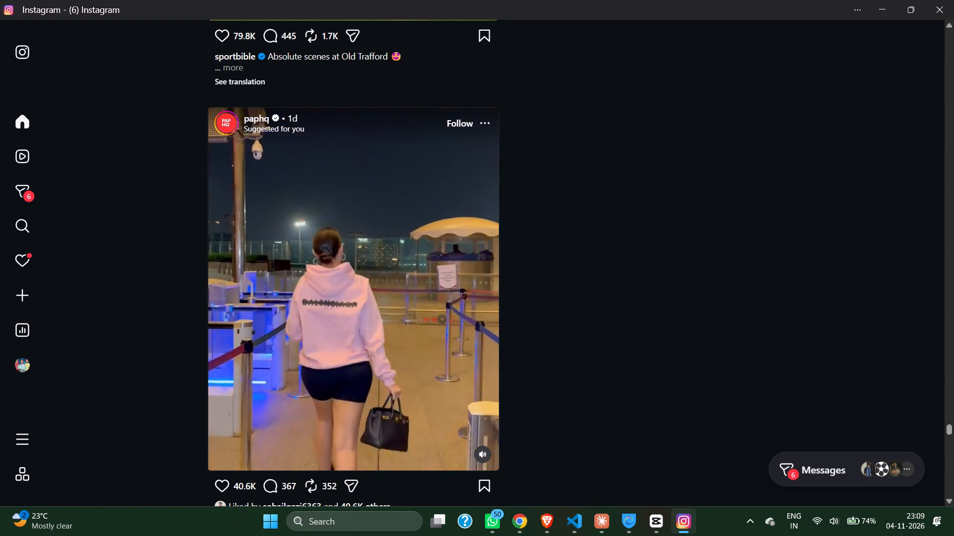
scroll(500, 286, down, 11)
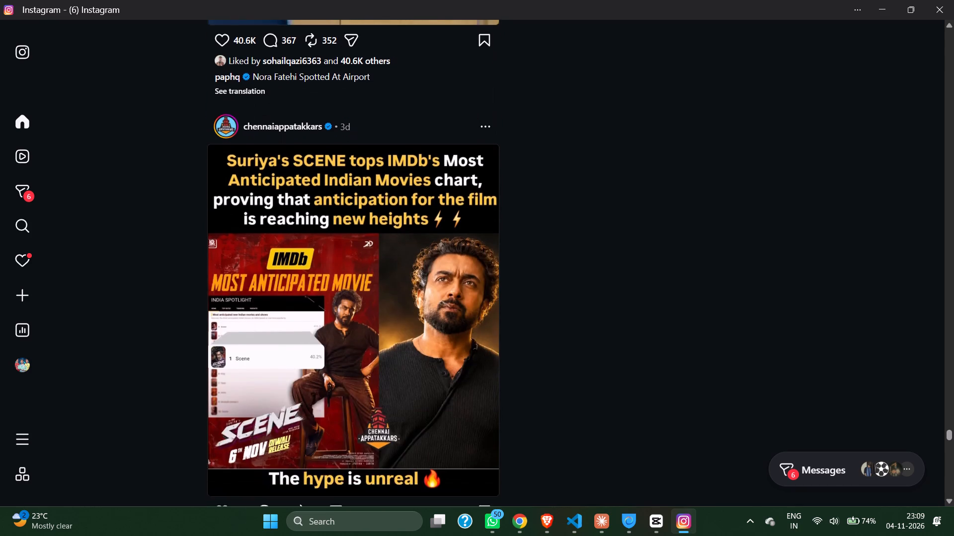
scroll(500, 286, down, 14)
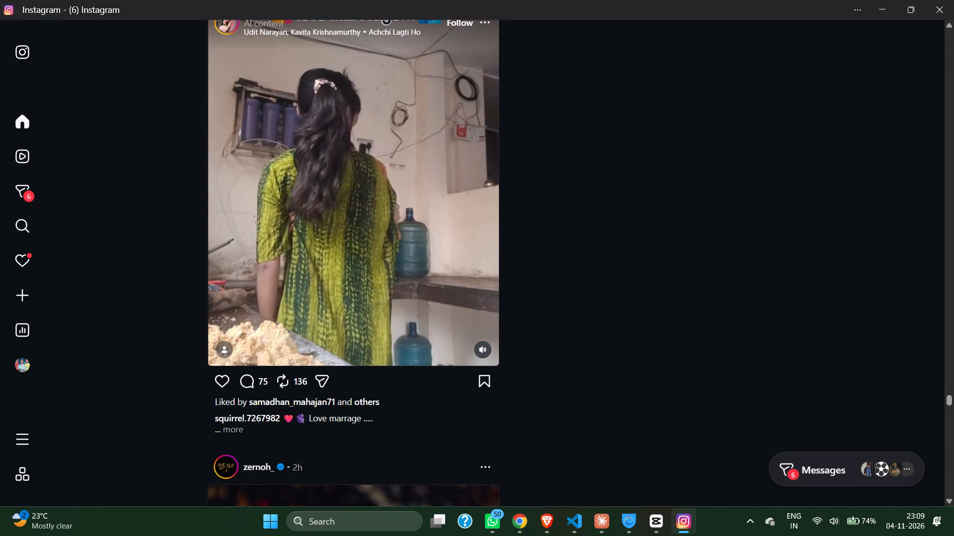
Leave the Instagram feed and switch back to the CapCut project 1104.
click(880, 0)
click(686, 0)
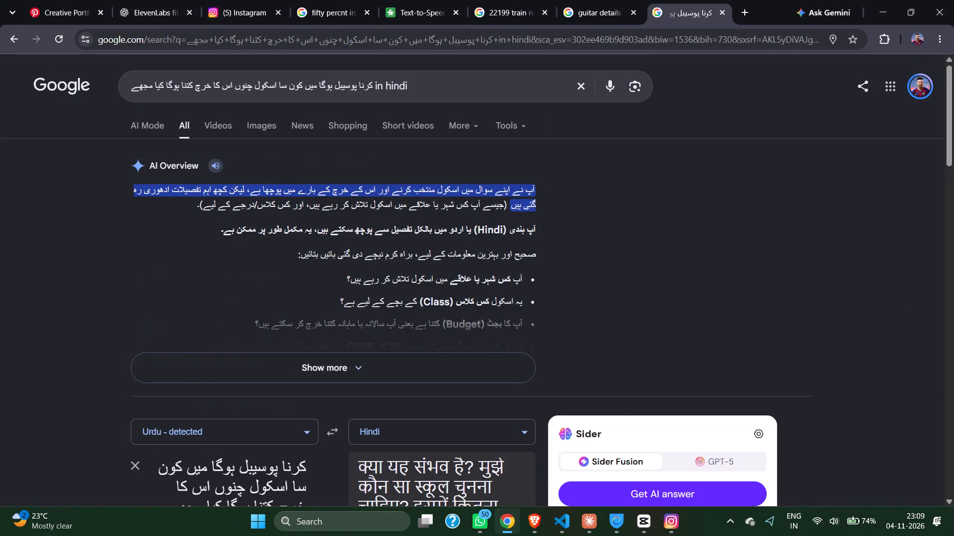
scroll(571, 347, down, 9)
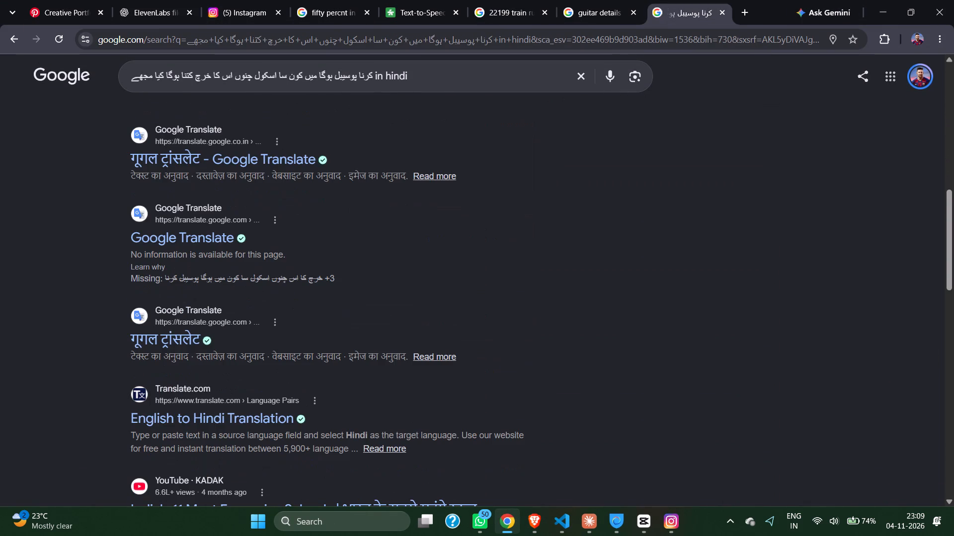
click(644, 519)
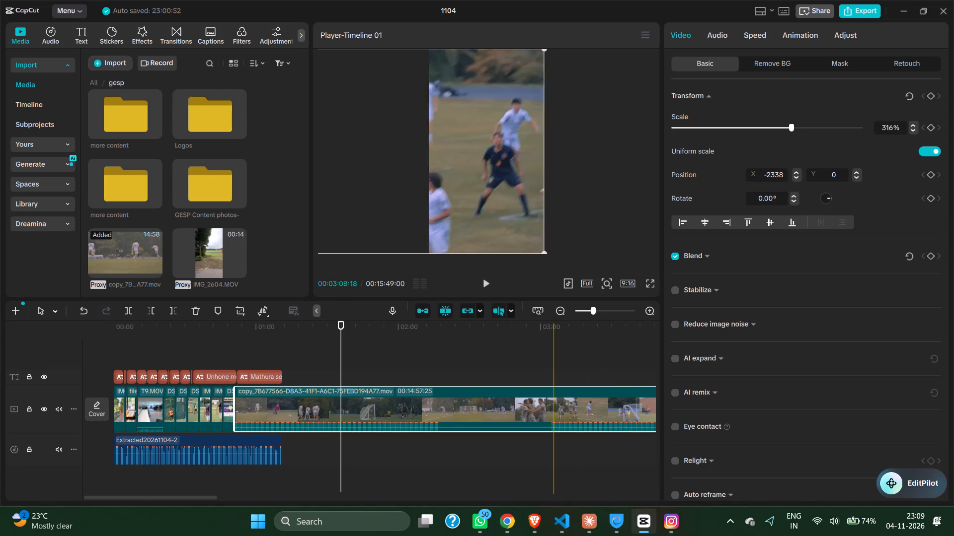
Trim the start of the copy_7B677566 match clip until its remaining length is 00:14:02:11.
drag(238, 393, 381, 411)
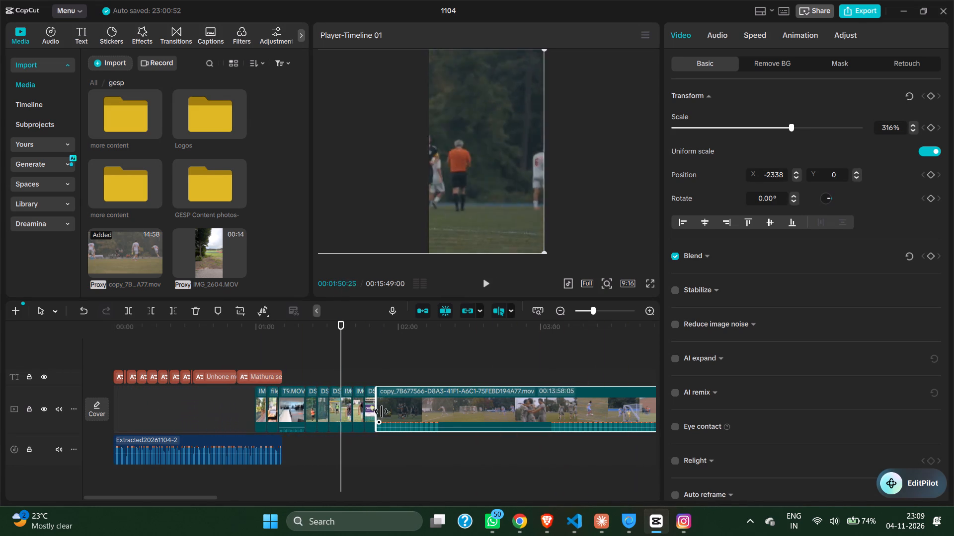
drag(381, 411, 370, 406)
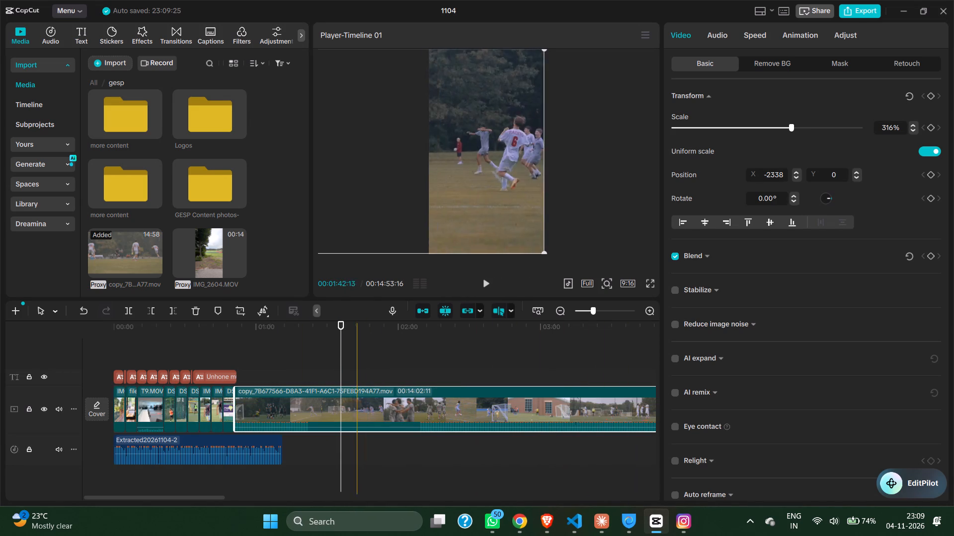
Scrub through the match clip to 00:02:06:13 and shift its picture sideways to horizontal position 0.
drag(343, 350, 339, 376)
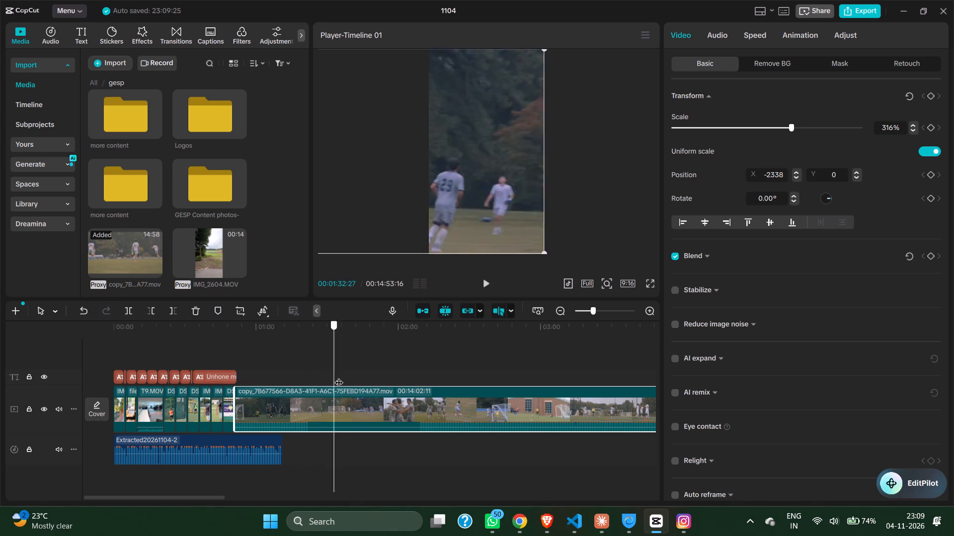
drag(339, 376, 422, 388)
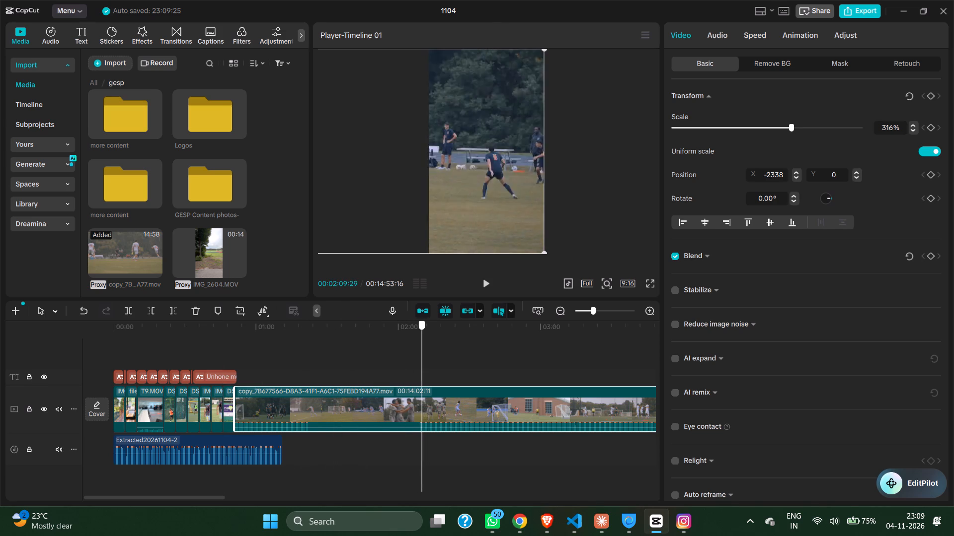
drag(422, 388, 413, 391)
click(393, 406)
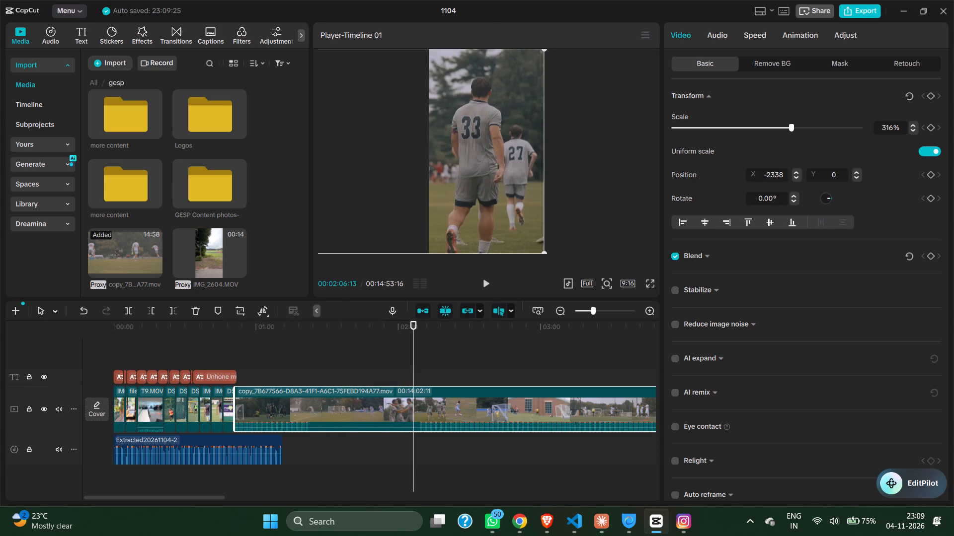
drag(462, 225, 589, 224)
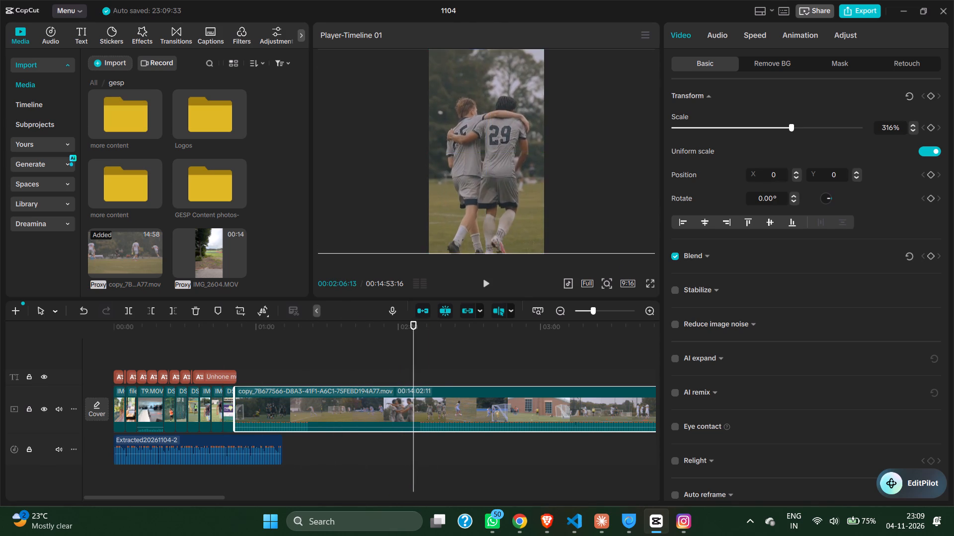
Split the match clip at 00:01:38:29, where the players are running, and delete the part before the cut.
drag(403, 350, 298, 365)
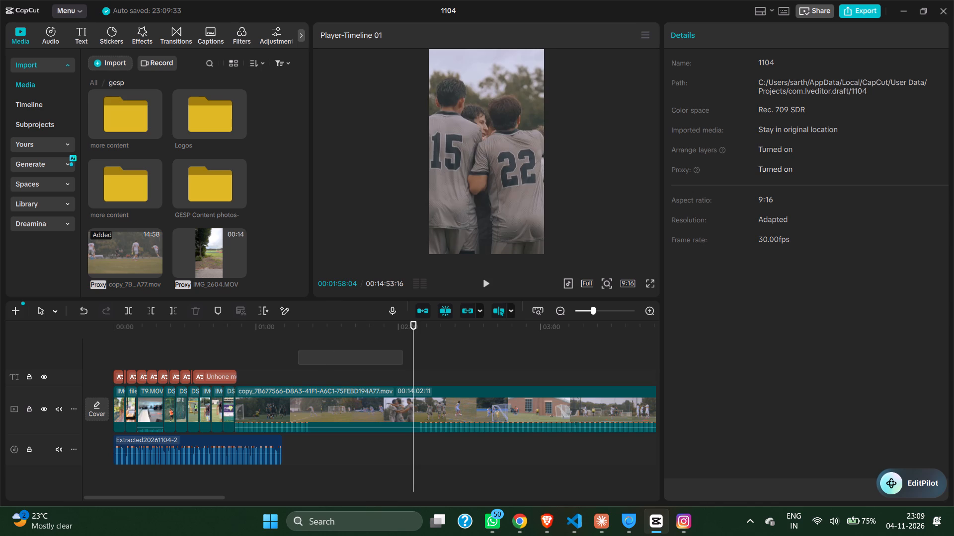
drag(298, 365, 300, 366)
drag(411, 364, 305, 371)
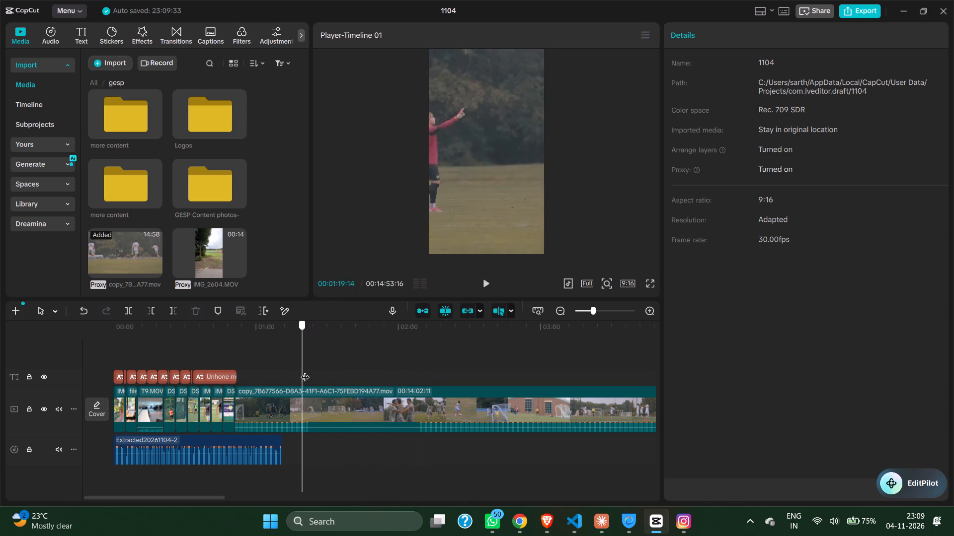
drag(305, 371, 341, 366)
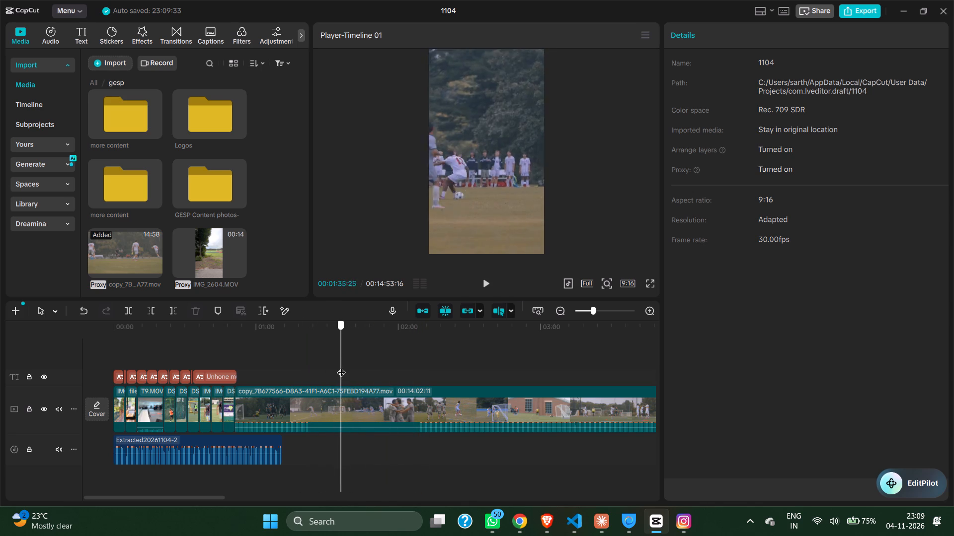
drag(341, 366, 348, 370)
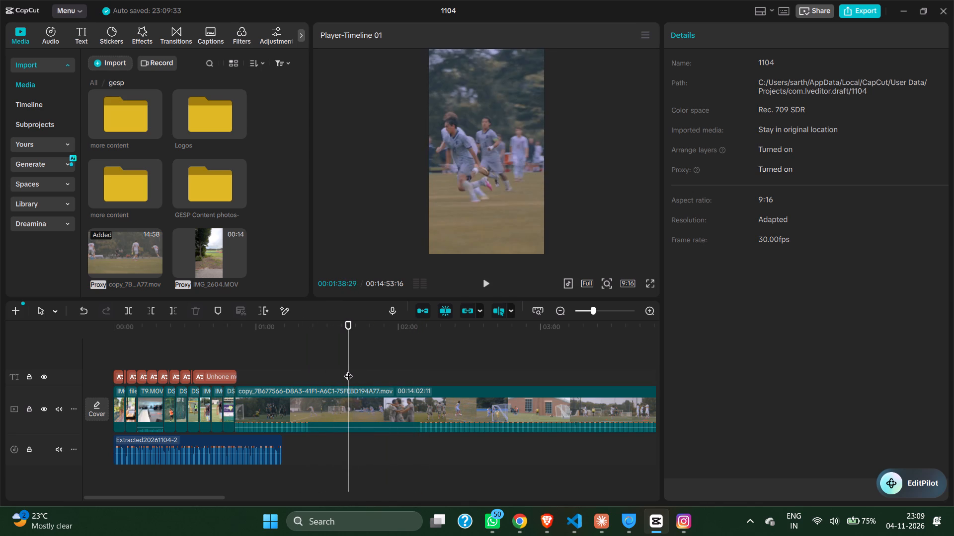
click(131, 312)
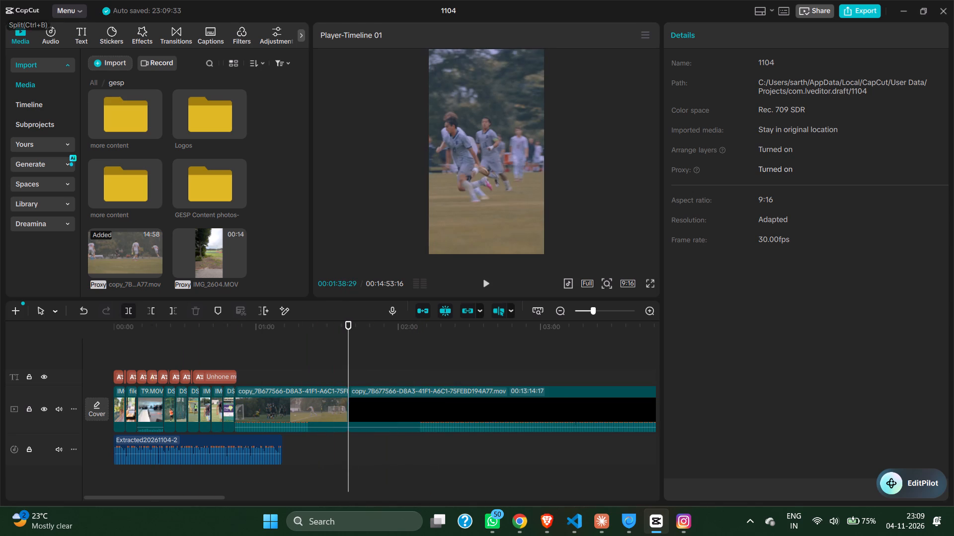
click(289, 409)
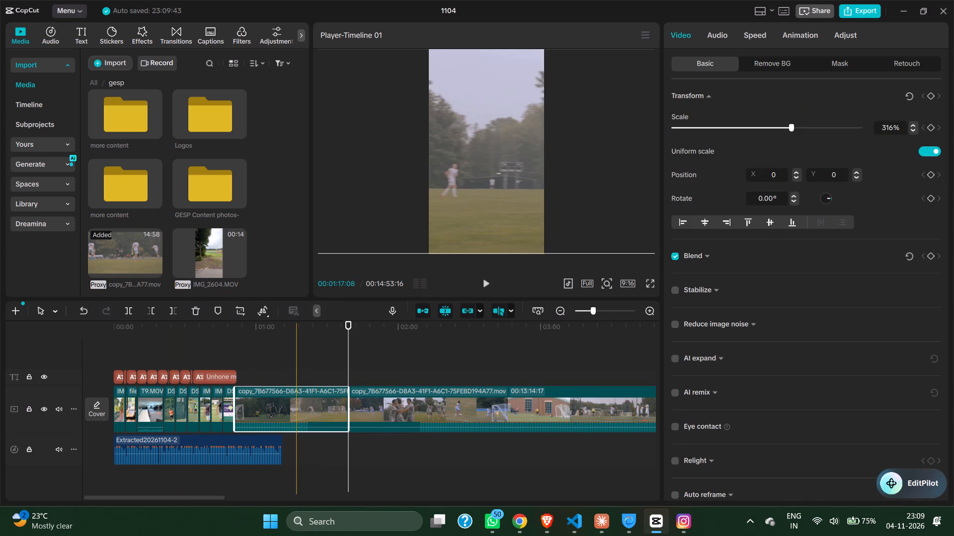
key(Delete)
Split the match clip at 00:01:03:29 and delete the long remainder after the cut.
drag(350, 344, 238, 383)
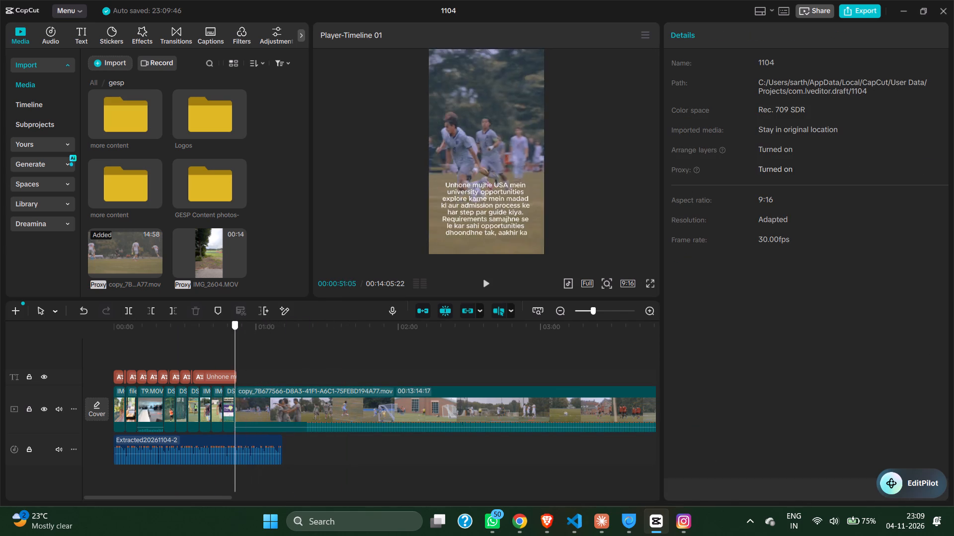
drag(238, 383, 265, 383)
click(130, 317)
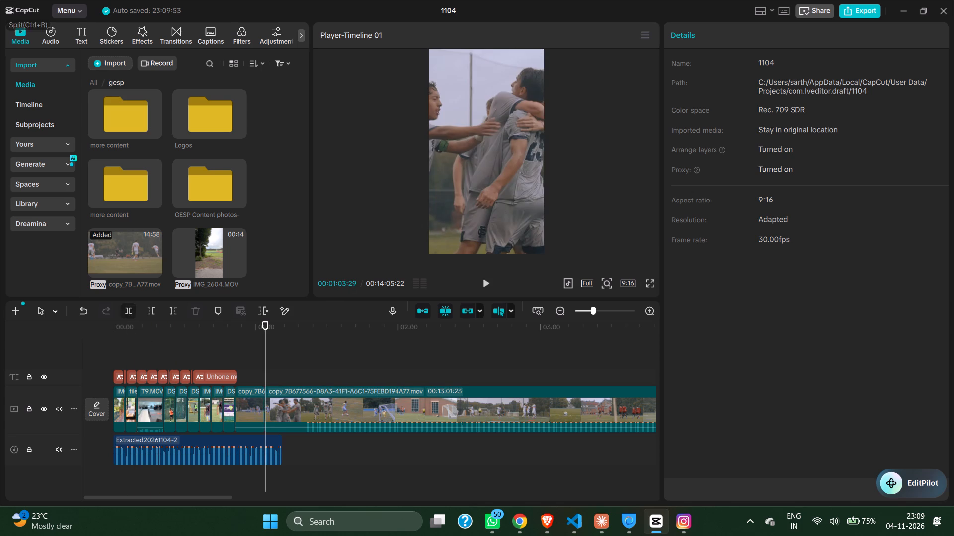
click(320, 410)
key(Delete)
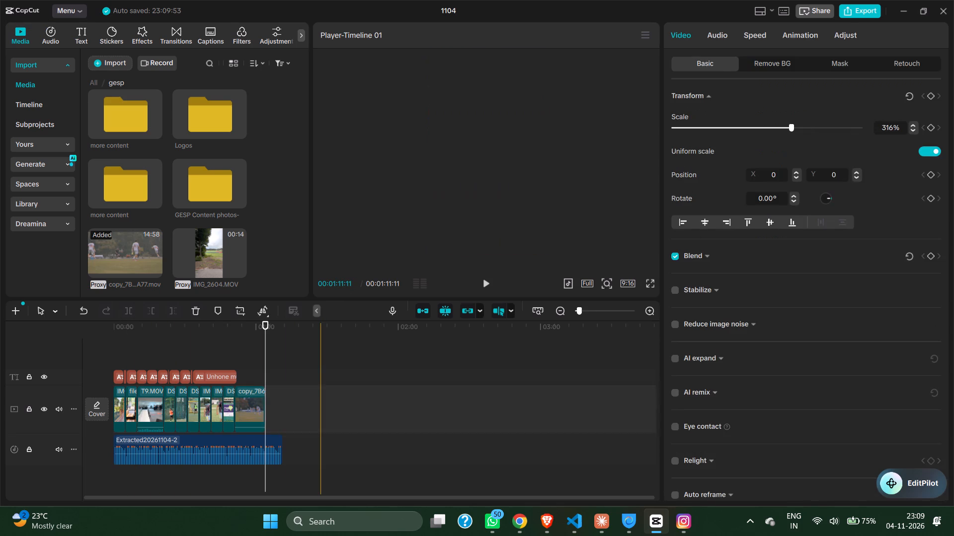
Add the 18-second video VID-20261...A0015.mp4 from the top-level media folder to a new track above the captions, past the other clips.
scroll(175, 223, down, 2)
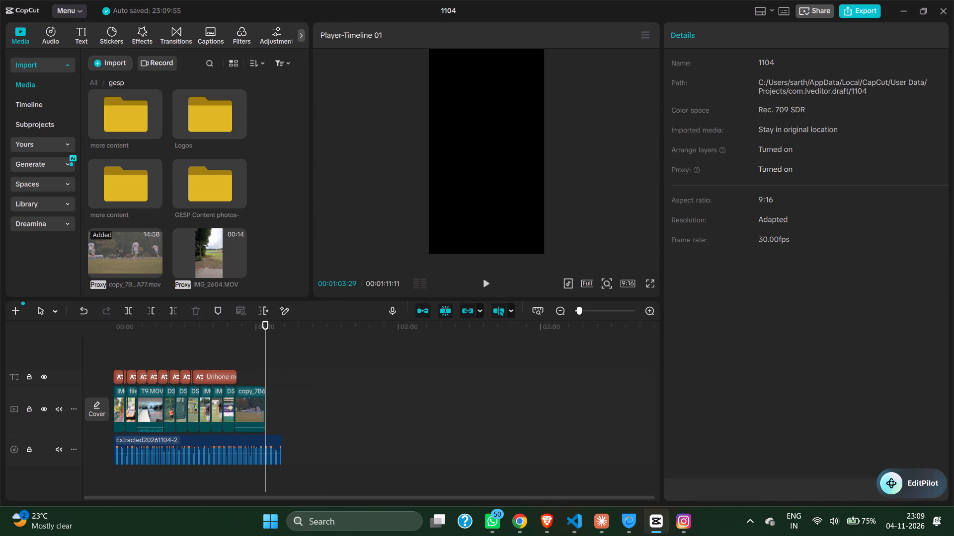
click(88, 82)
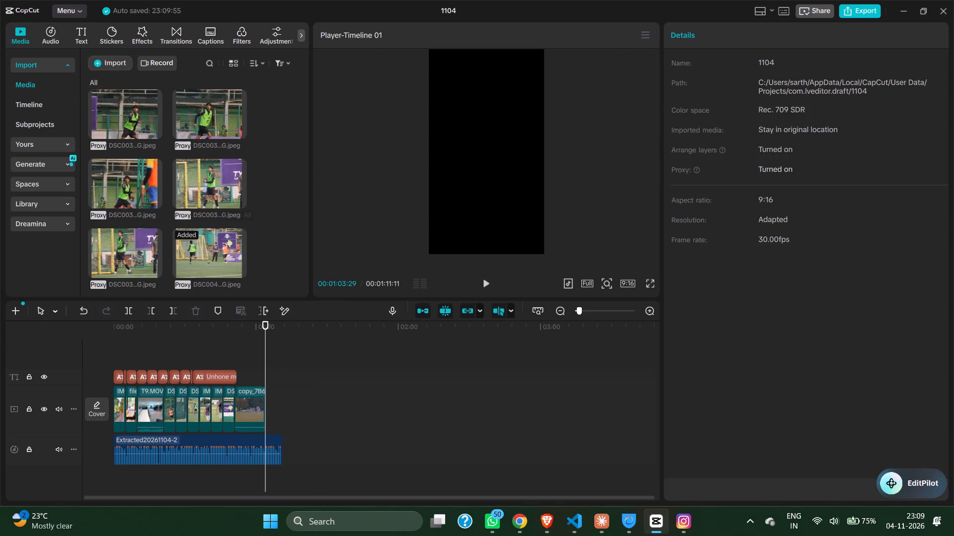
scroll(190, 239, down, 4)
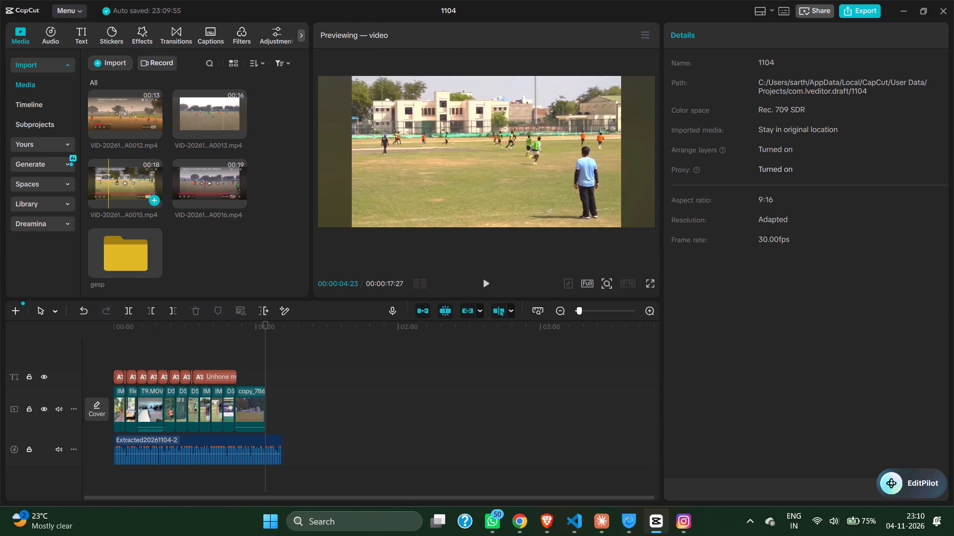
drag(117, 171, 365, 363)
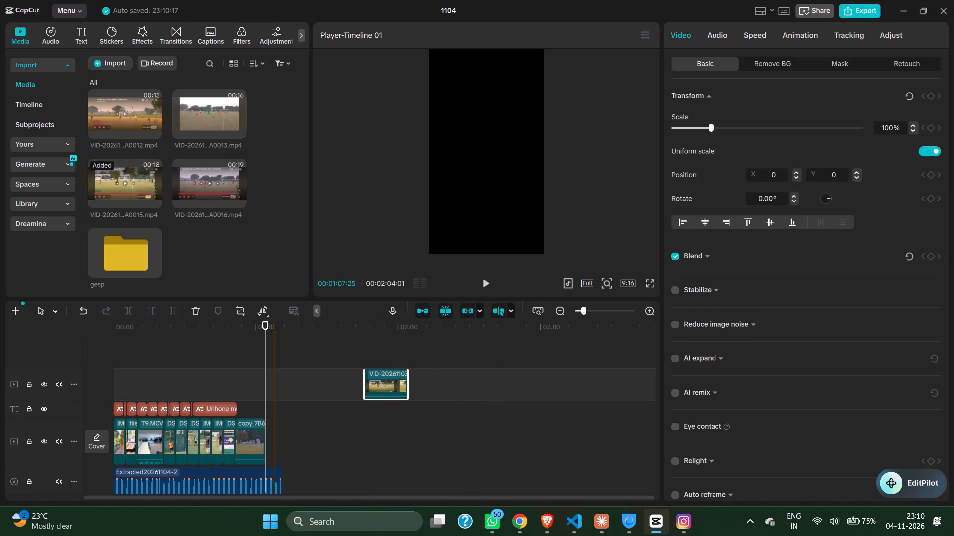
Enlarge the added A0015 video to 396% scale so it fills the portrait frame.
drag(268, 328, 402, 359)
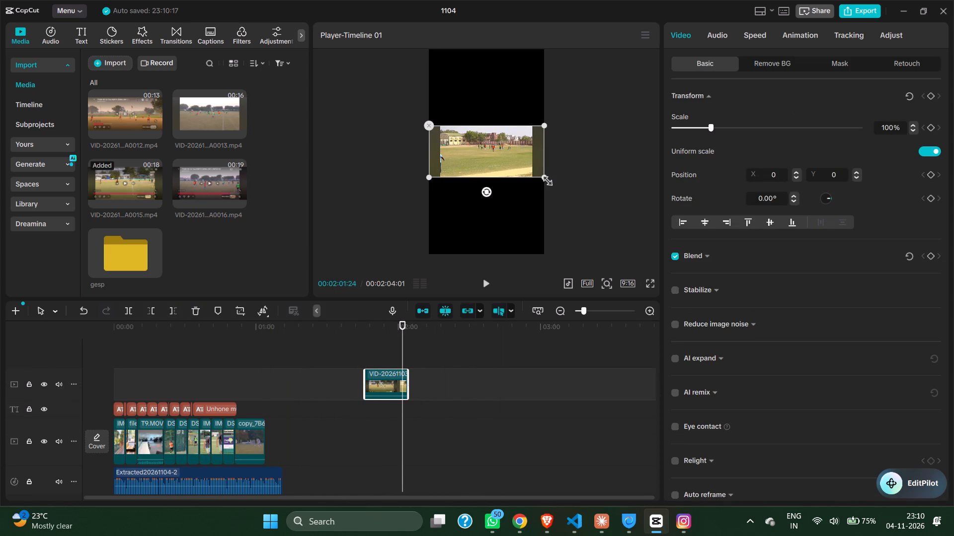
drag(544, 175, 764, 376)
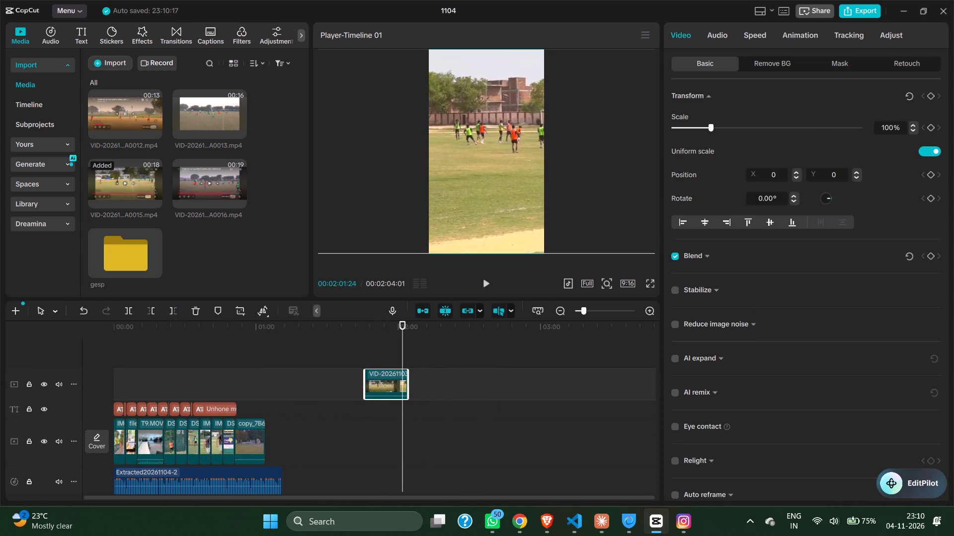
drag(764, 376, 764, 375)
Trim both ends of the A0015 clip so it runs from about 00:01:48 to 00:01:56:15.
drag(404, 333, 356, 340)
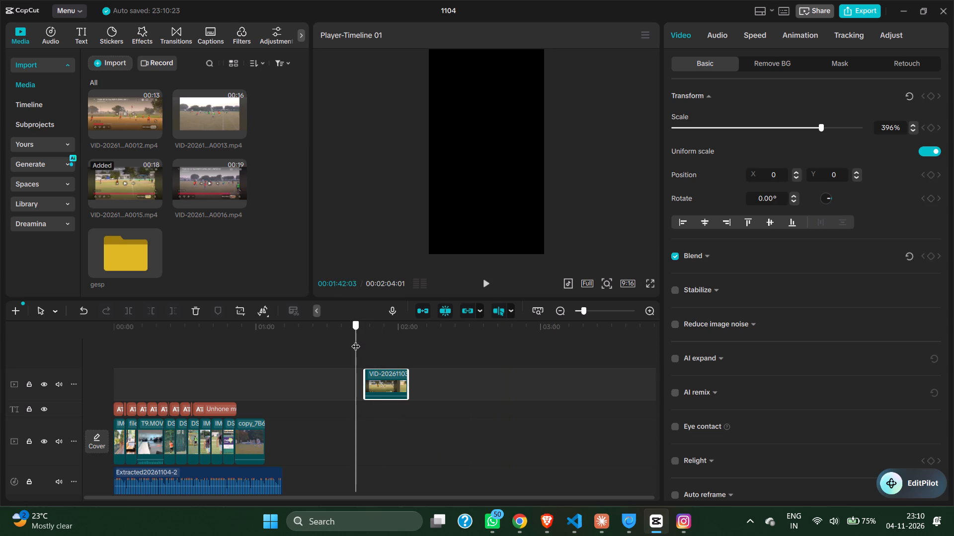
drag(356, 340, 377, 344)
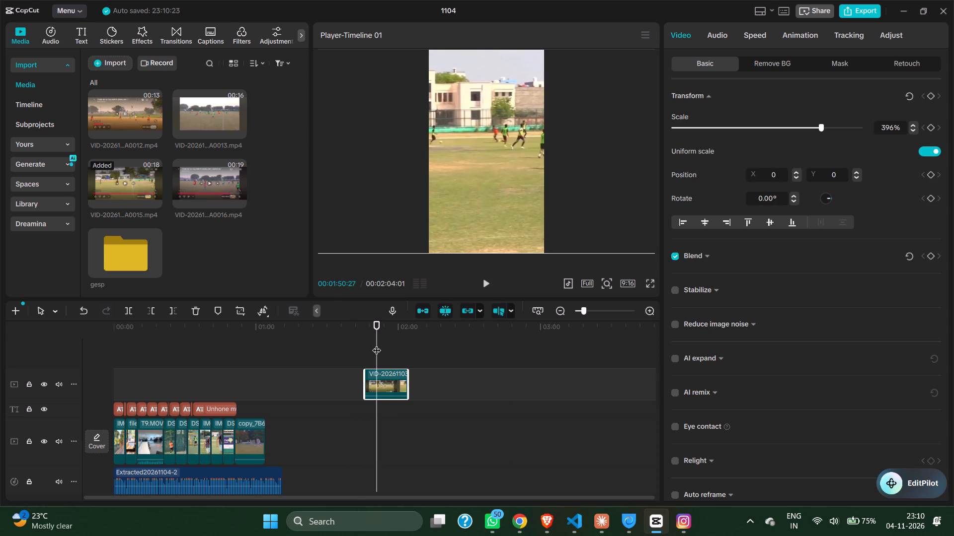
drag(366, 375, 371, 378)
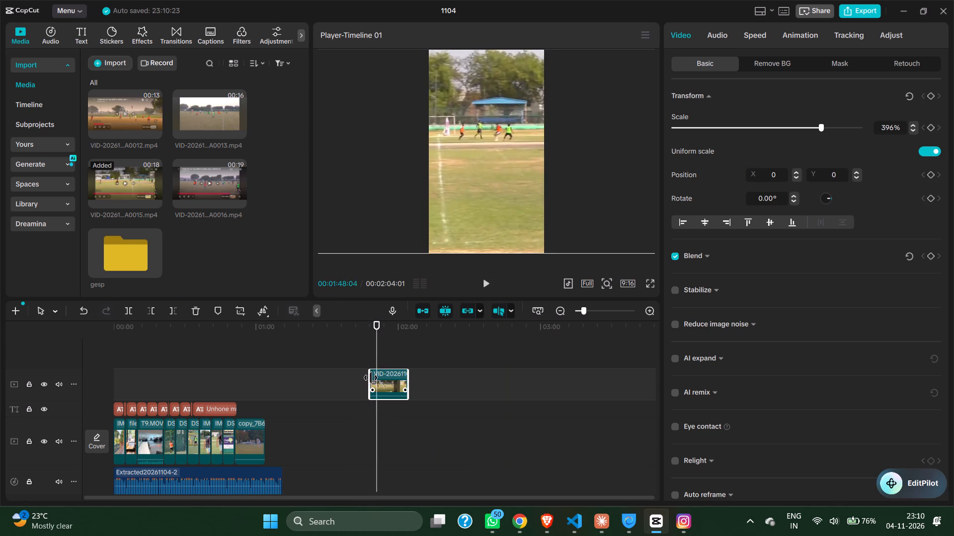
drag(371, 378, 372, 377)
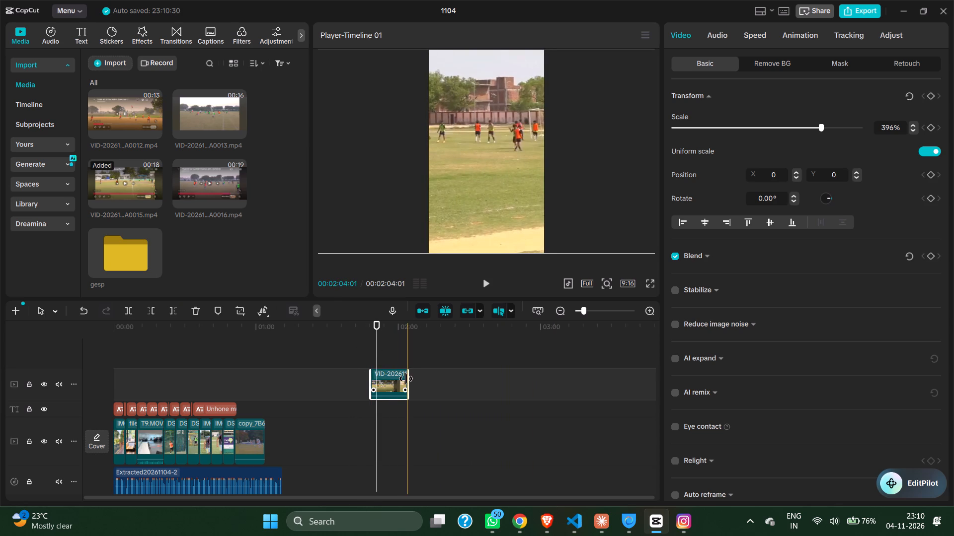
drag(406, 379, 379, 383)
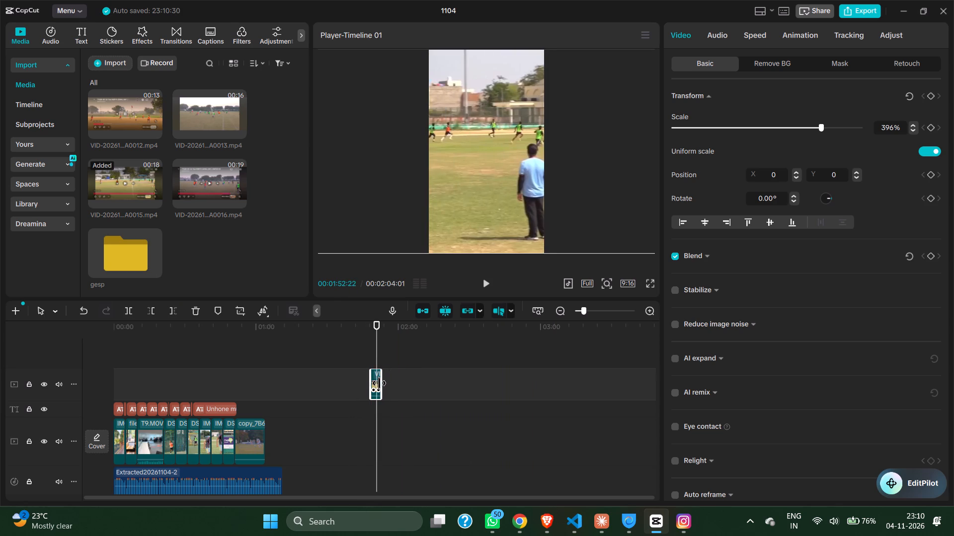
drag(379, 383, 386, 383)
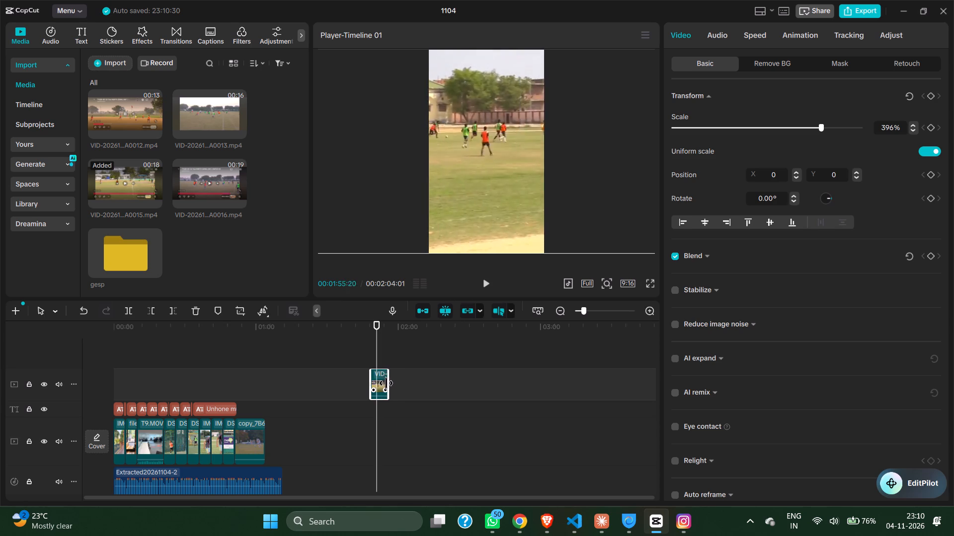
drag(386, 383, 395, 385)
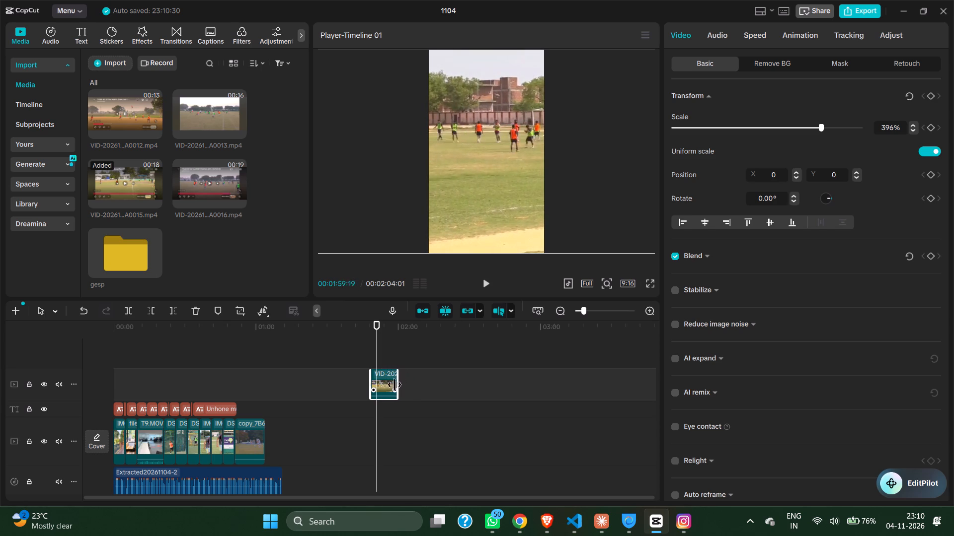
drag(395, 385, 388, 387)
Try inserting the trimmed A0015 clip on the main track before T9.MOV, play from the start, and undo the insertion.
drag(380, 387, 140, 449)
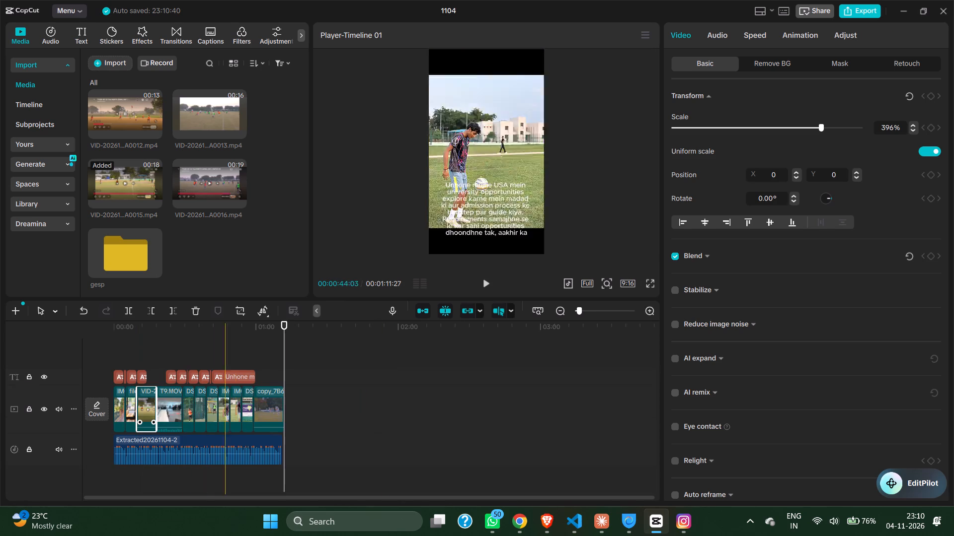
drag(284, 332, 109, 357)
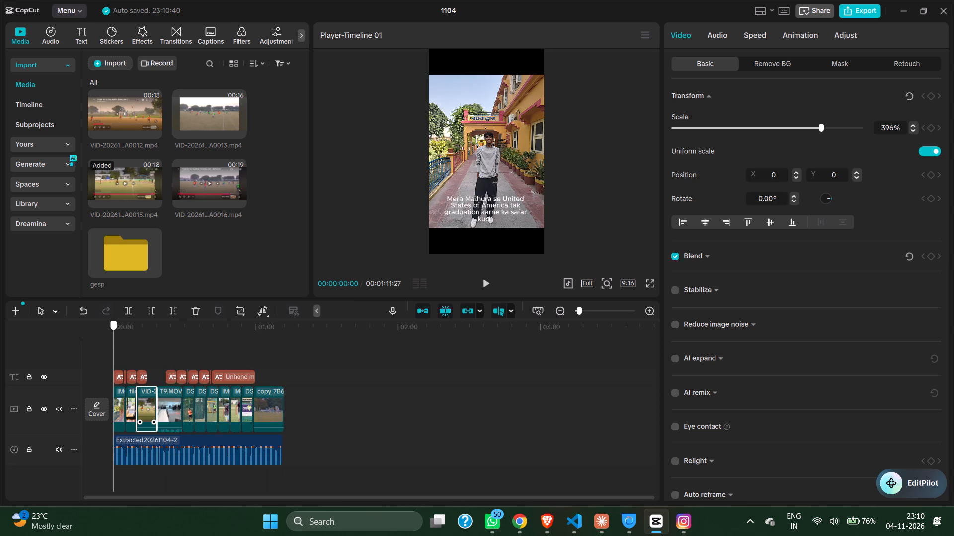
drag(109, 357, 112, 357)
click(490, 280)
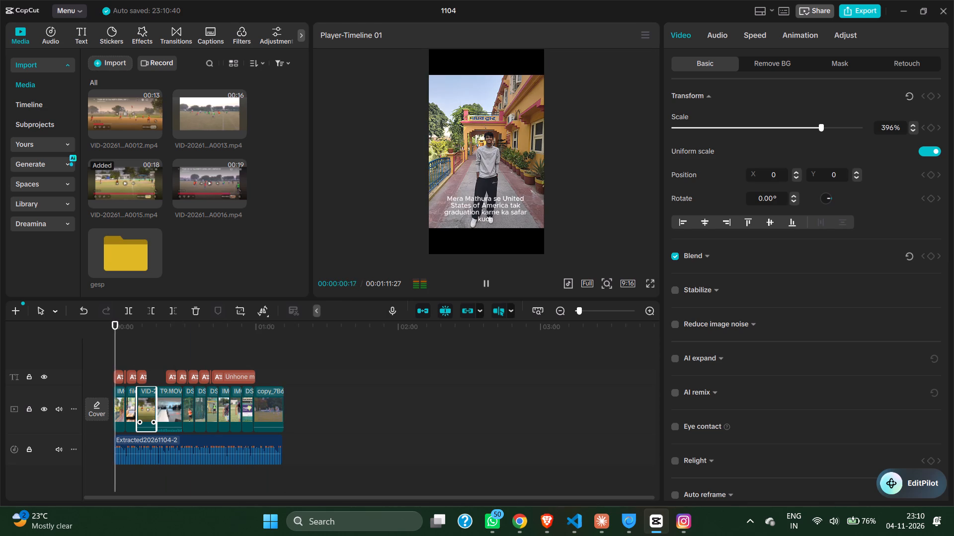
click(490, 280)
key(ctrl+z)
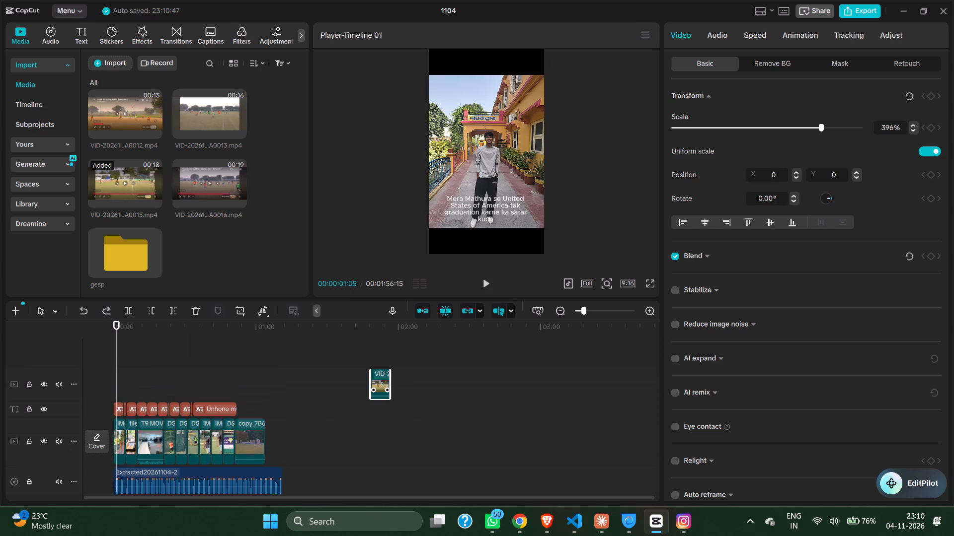
Turn off the main track magnet and auto snapping for the timeline.
click(425, 308)
click(446, 310)
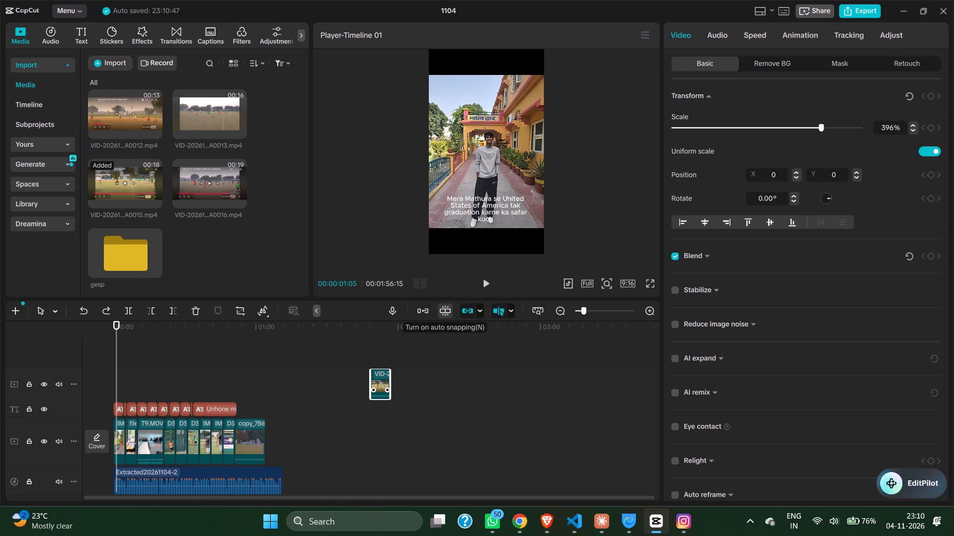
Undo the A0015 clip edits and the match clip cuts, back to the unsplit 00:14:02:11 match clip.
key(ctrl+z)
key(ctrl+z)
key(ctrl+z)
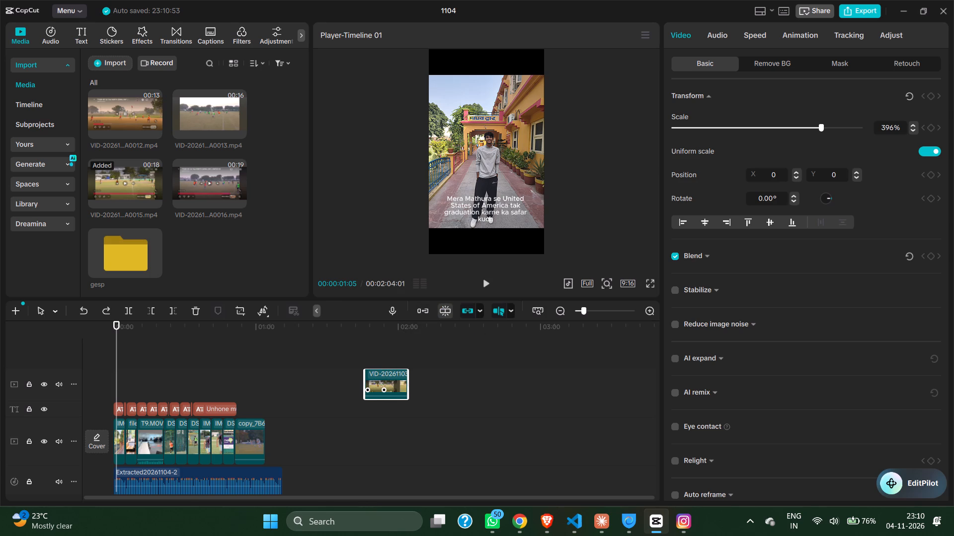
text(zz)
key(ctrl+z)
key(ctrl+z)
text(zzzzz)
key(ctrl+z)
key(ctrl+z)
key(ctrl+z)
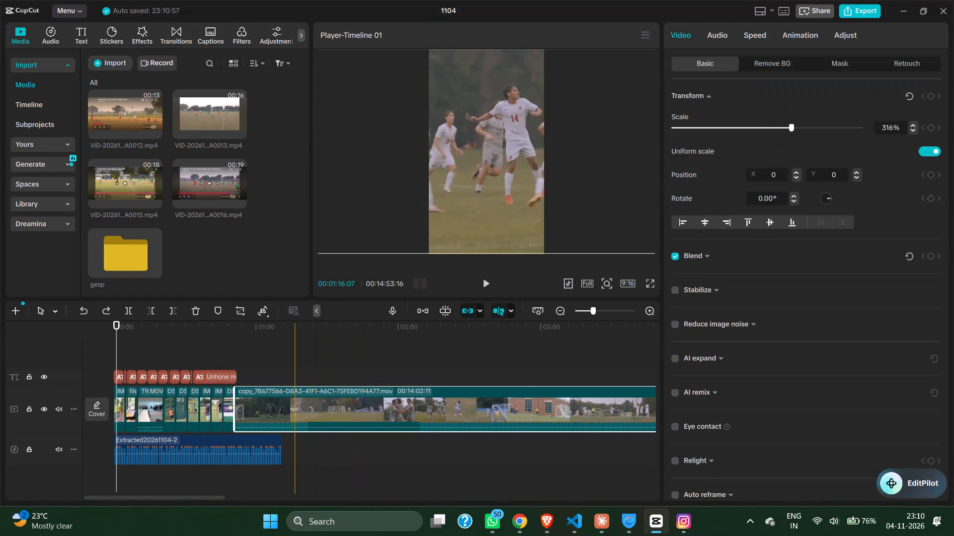
Undo two more edits, back to the 00:14:57:25 match clip with the "Mathura se" caption in place.
key(ctrl+z)
key(ctrl+z)
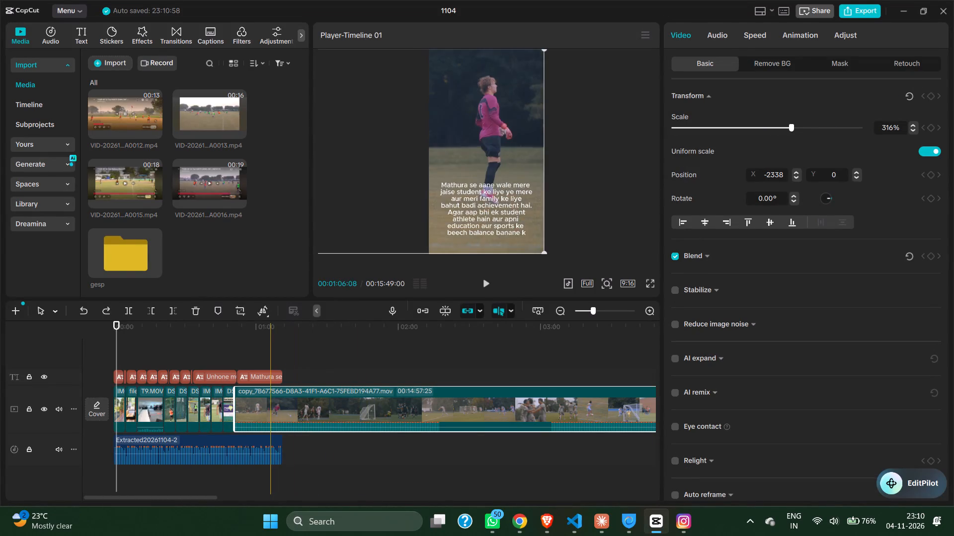
Turn off linkage and the preview axis for the timeline.
click(464, 312)
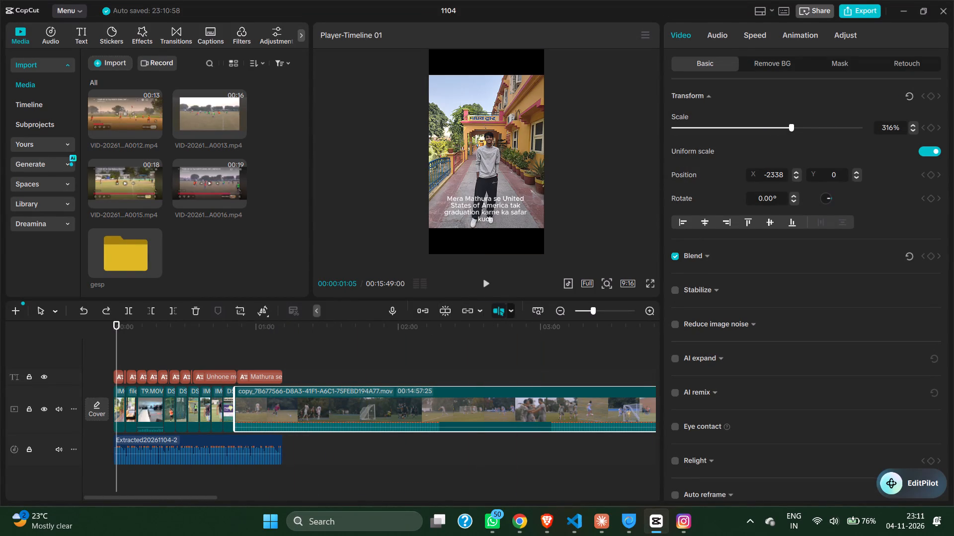
click(501, 312)
Trim the start of the long match clip to about 00:02:30 on the main track.
drag(235, 401, 469, 441)
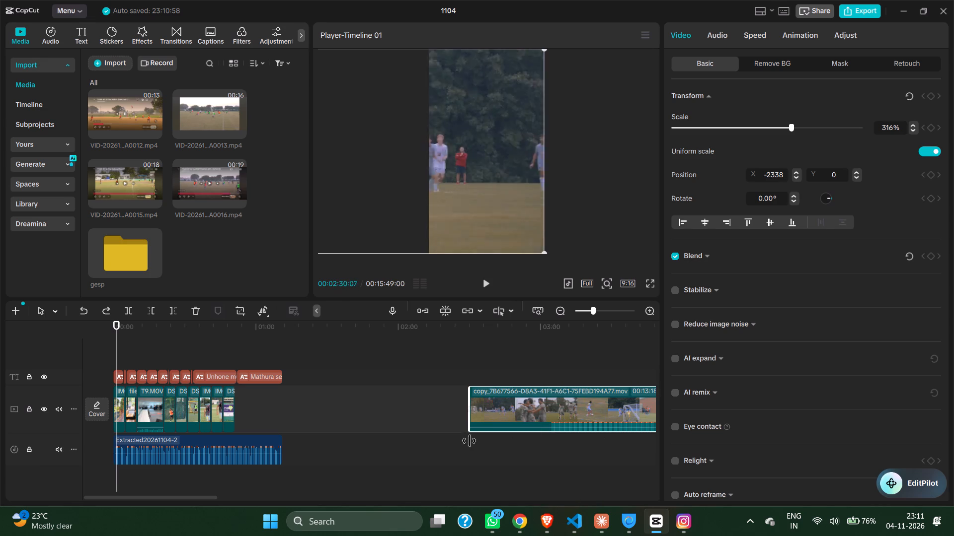
drag(469, 441, 469, 440)
At 00:02:46:26, reposition the match clip horizontally to X 170 so the hugging players fill the frame.
click(509, 348)
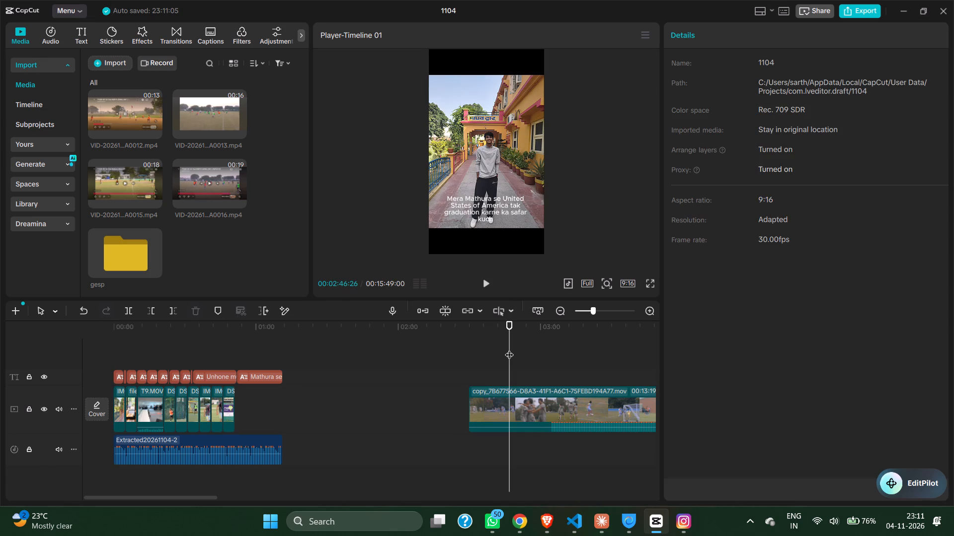
double_click(509, 348)
drag(496, 167, 617, 165)
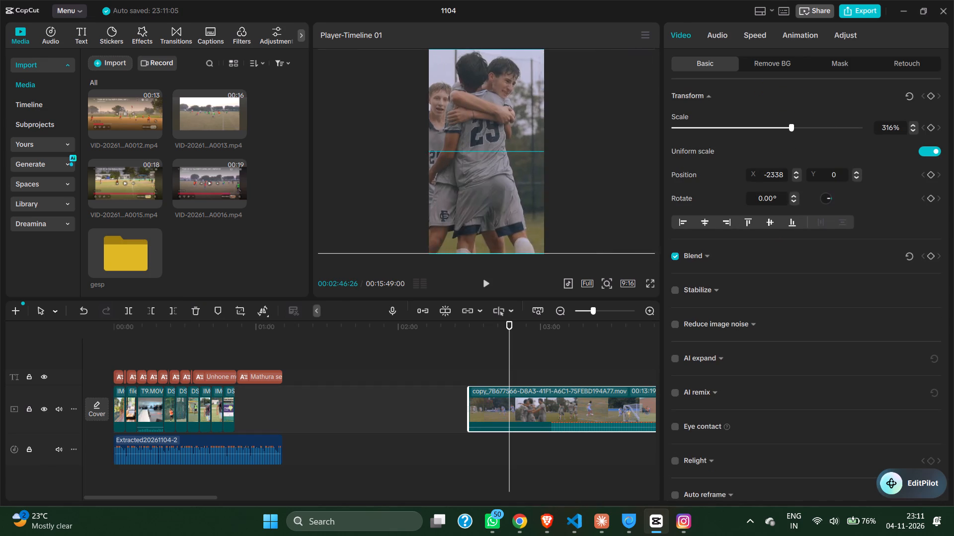
drag(617, 165, 630, 168)
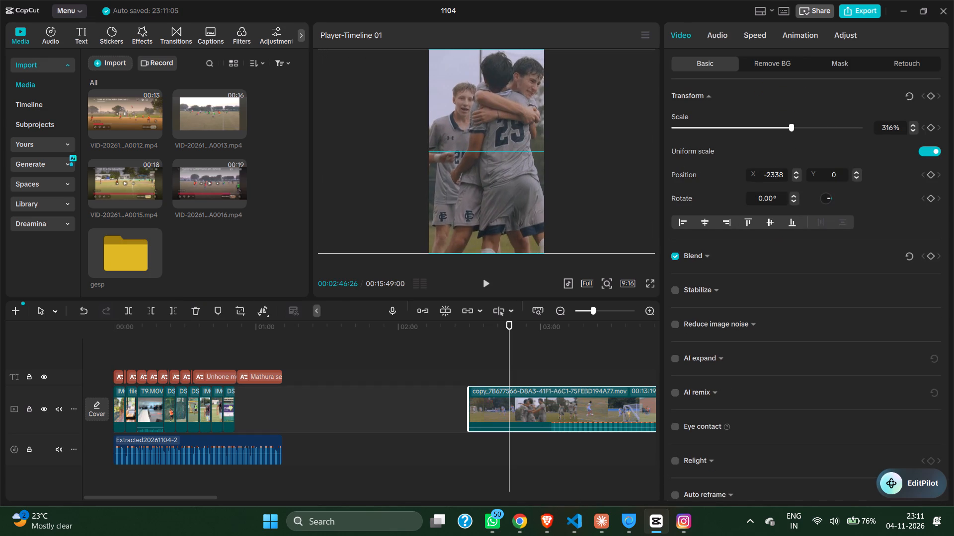
drag(630, 168, 630, 168)
Extend the match clip's start back to about 00:02:24.
drag(468, 410, 449, 430)
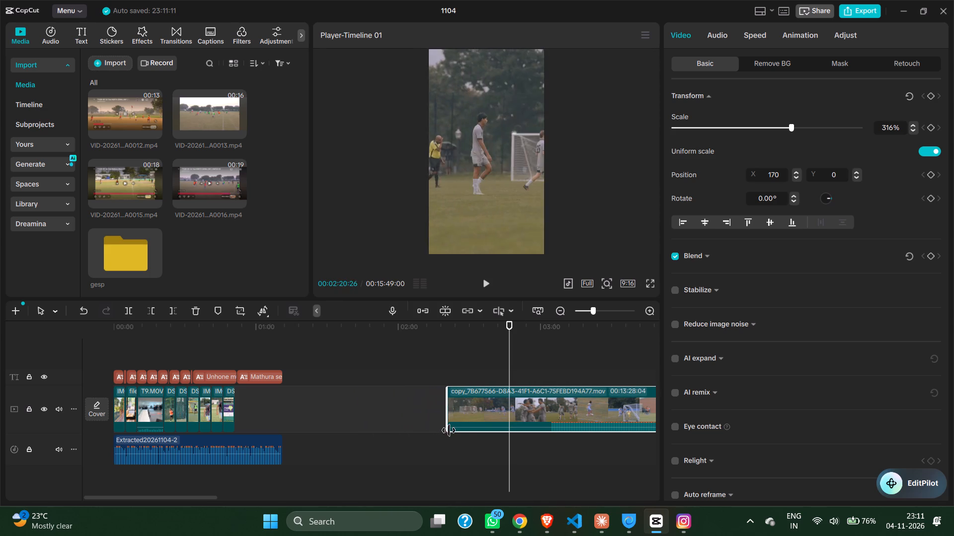
drag(449, 430, 456, 434)
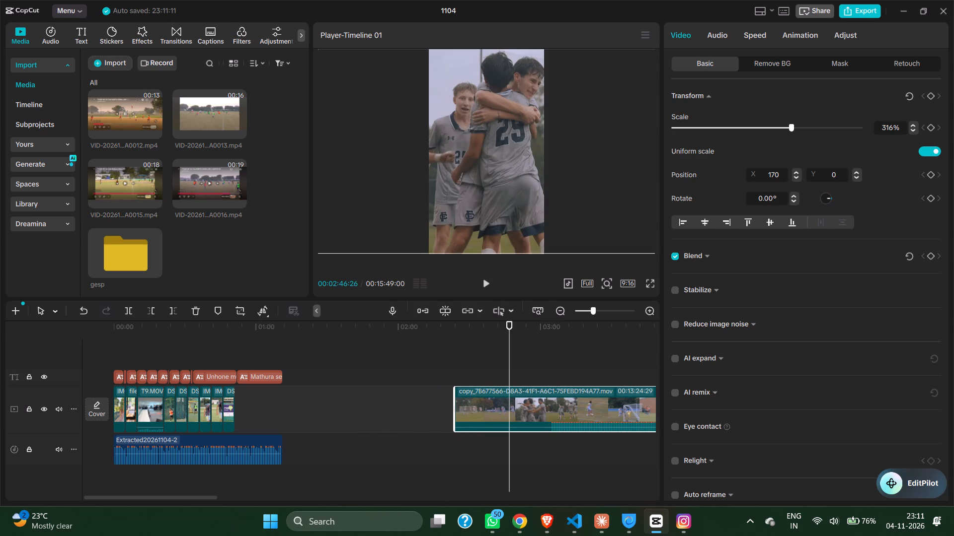
Split the match clip at 00:02:46:26 and delete the part after the cut.
click(129, 311)
click(568, 415)
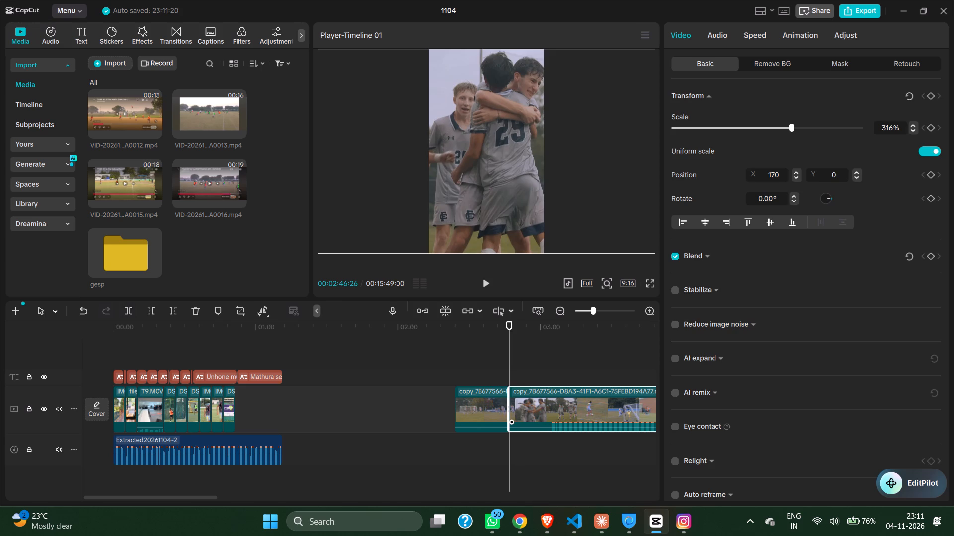
key(Delete)
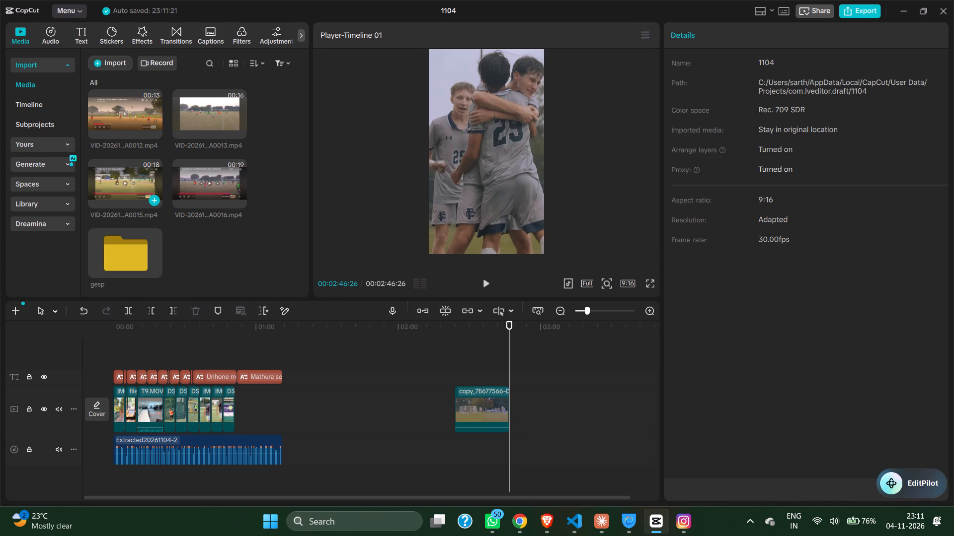
Place the A0015 video on a new overlay track at about 00:01:50 and scale it to 396%.
drag(120, 178, 376, 361)
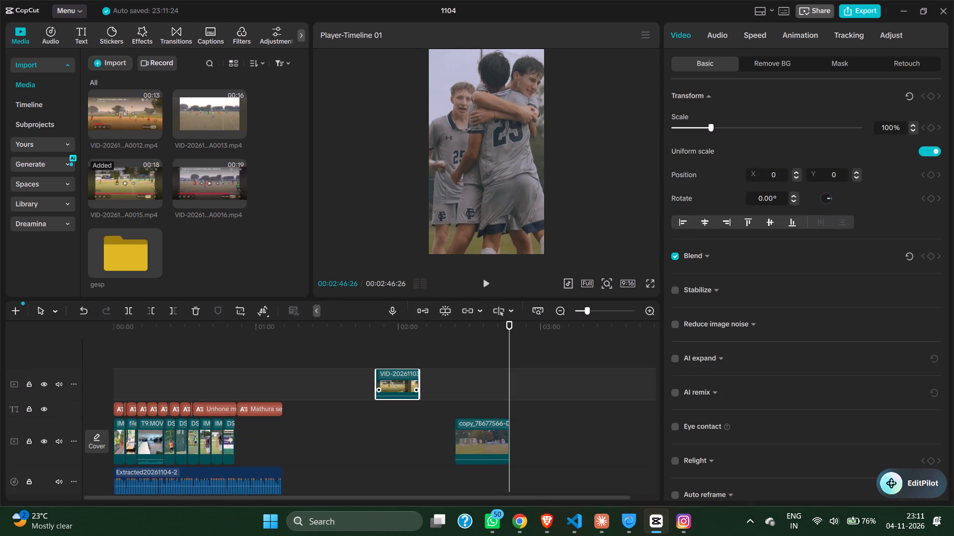
drag(506, 331, 381, 350)
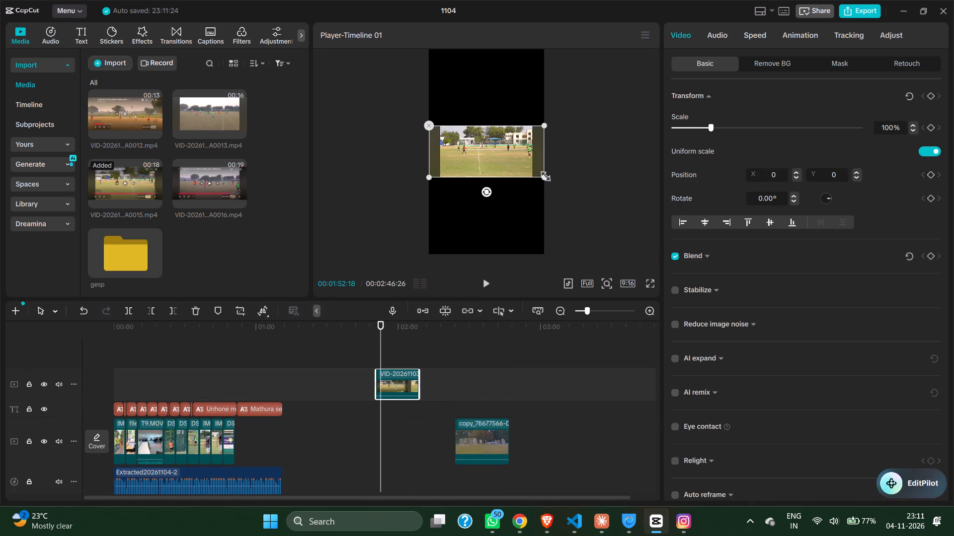
drag(543, 174, 720, 320)
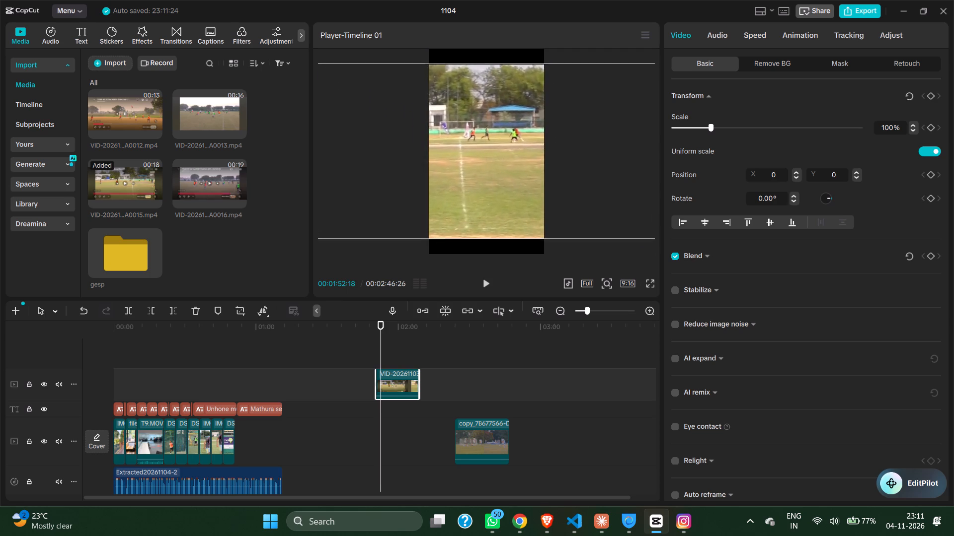
drag(720, 320, 767, 341)
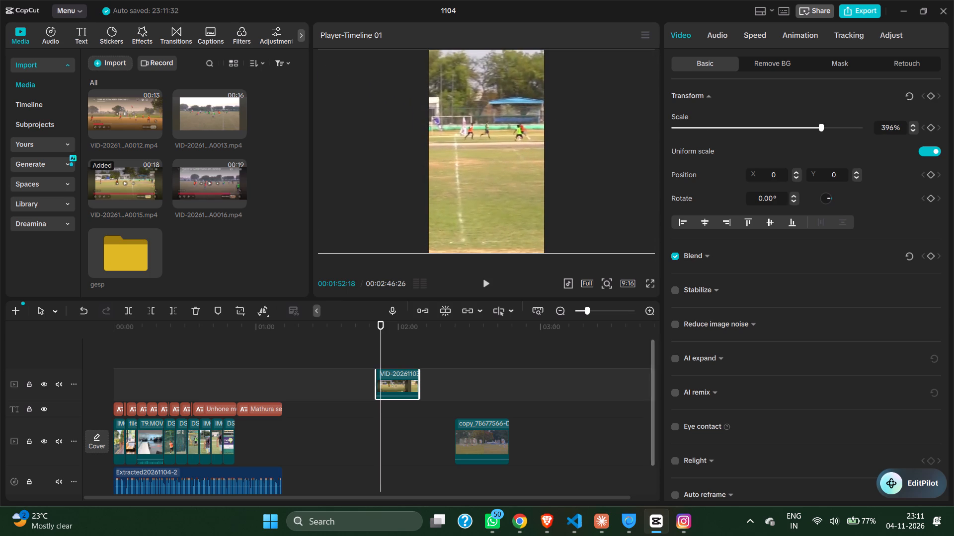
Play the A0015 clip briefly and shift its picture horizontally to X 768 to frame the players.
click(486, 283)
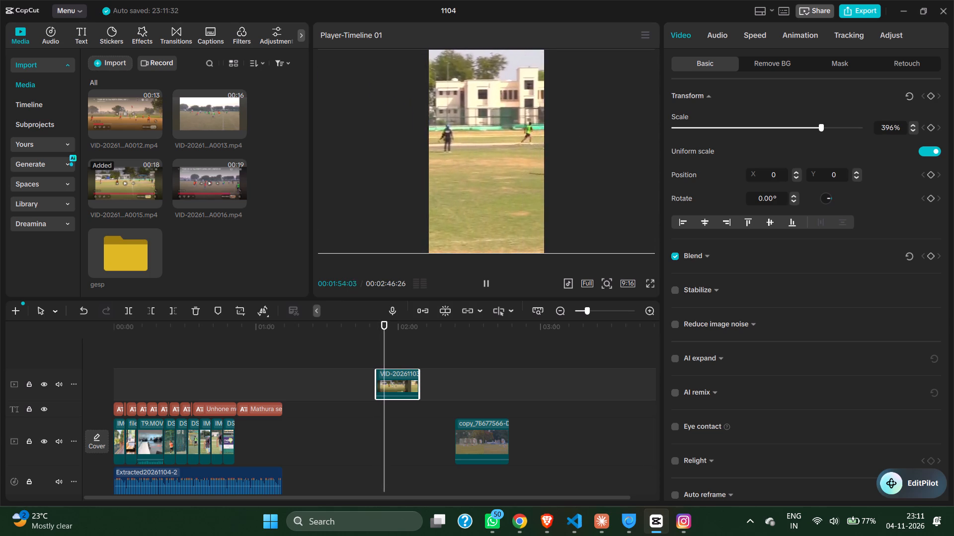
click(486, 283)
drag(496, 181, 541, 182)
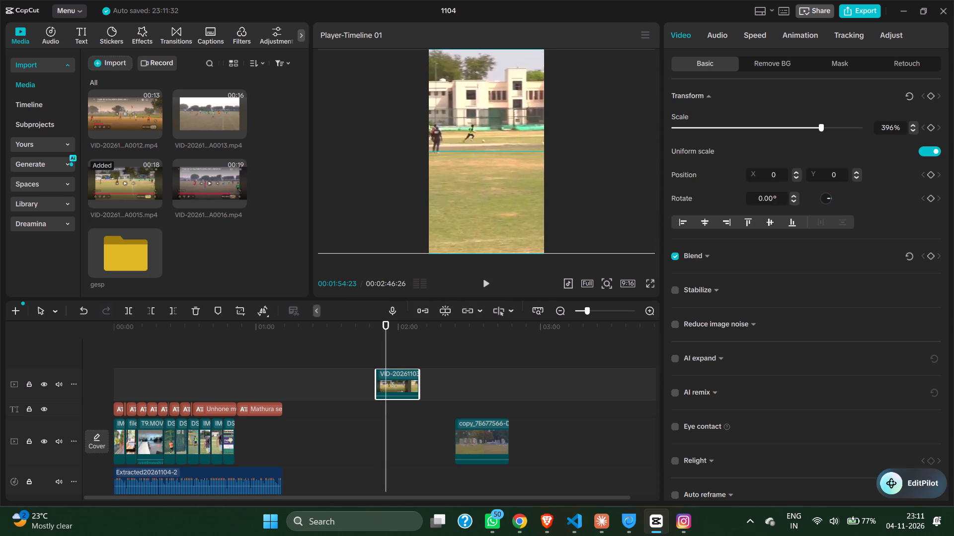
drag(541, 182, 538, 182)
Trim both ends of the A0015 clip so it runs from about 00:01:53 to 00:02:00.
drag(420, 378, 397, 382)
drag(376, 386, 391, 389)
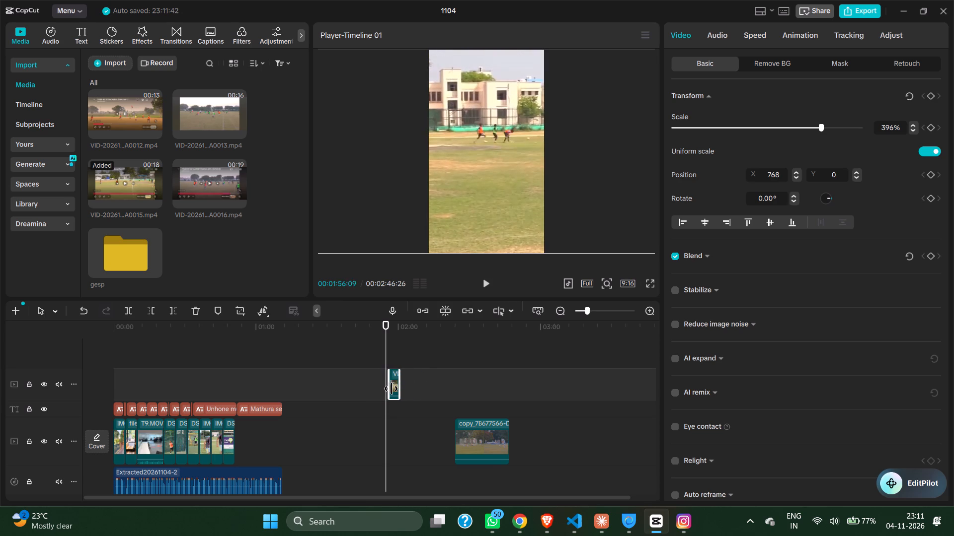
drag(391, 389, 385, 388)
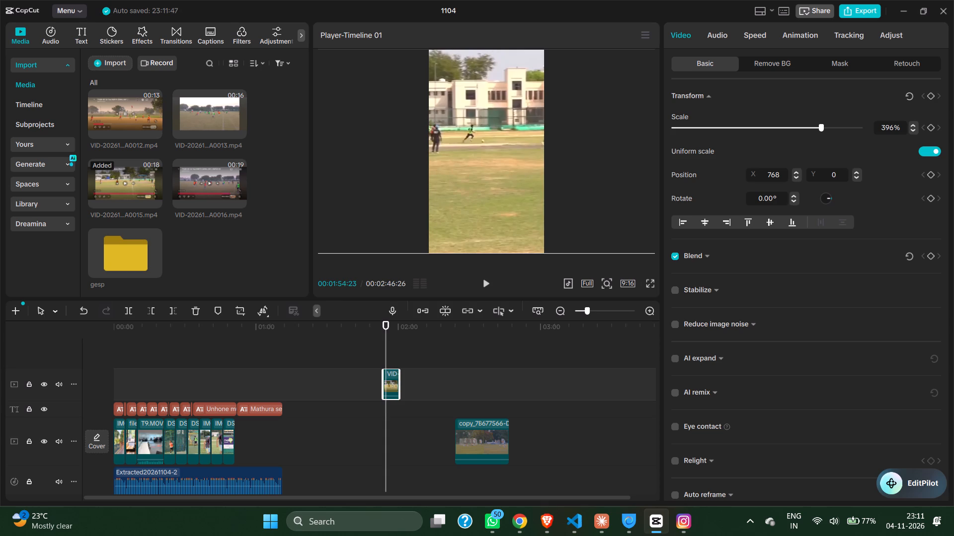
Move the trimmed A0015 clip to about 00:00:06 and try to place it on the main track near T9.MOV.
drag(391, 384, 138, 442)
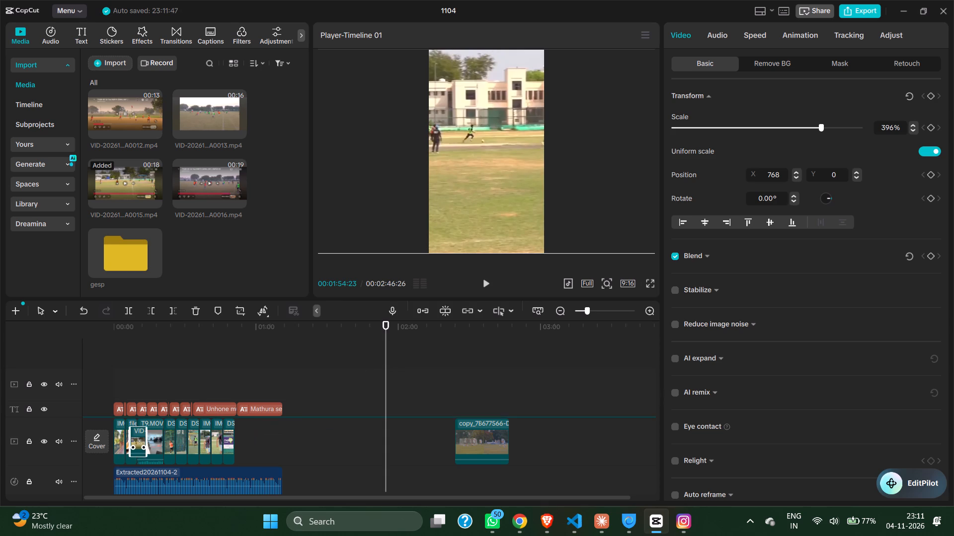
drag(138, 442, 138, 442)
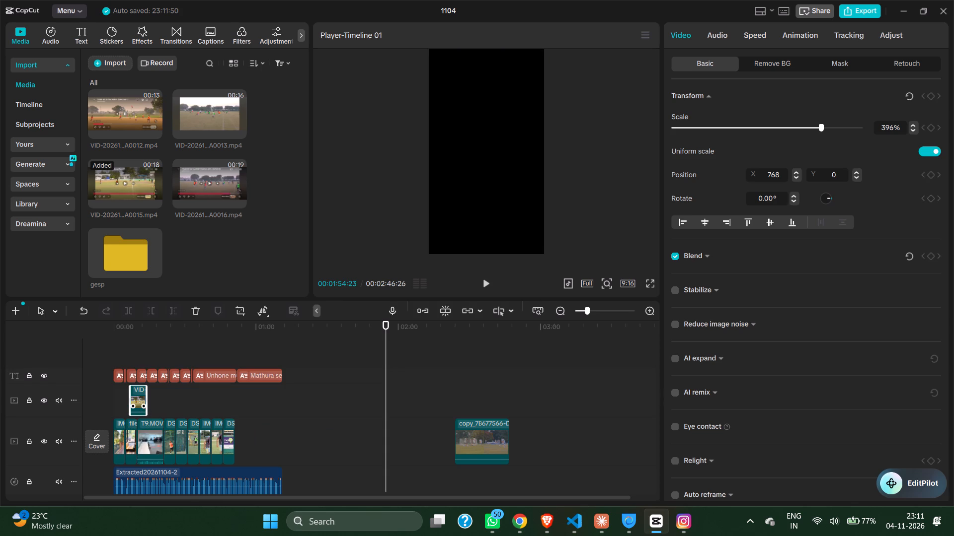
drag(138, 401, 138, 445)
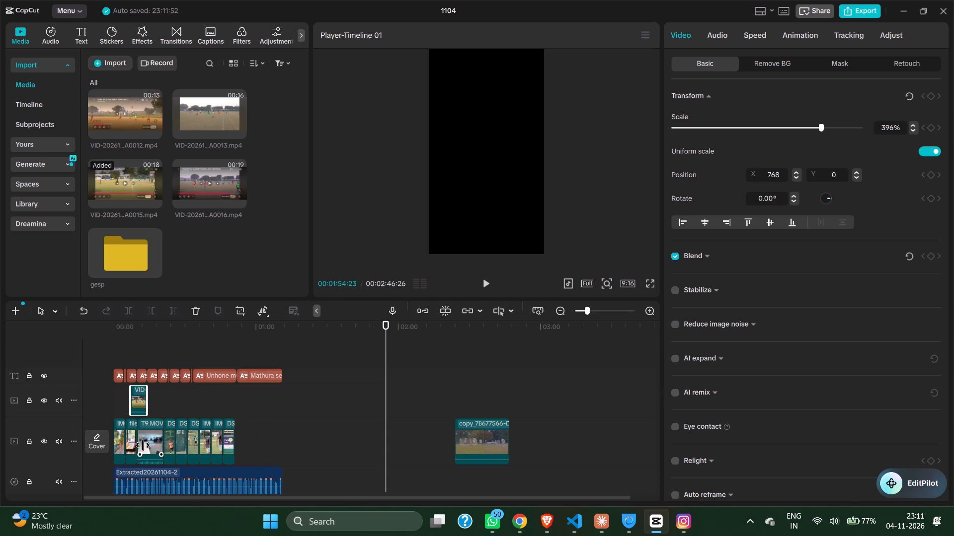
Move T9.MOV off the main track onto an overlay track at about 00:00:26.
click(148, 446)
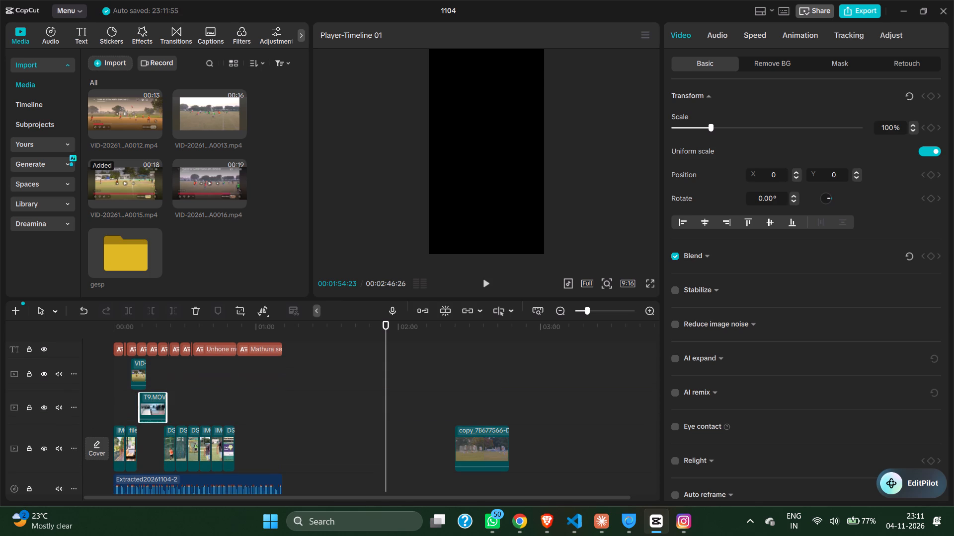
drag(154, 410, 264, 454)
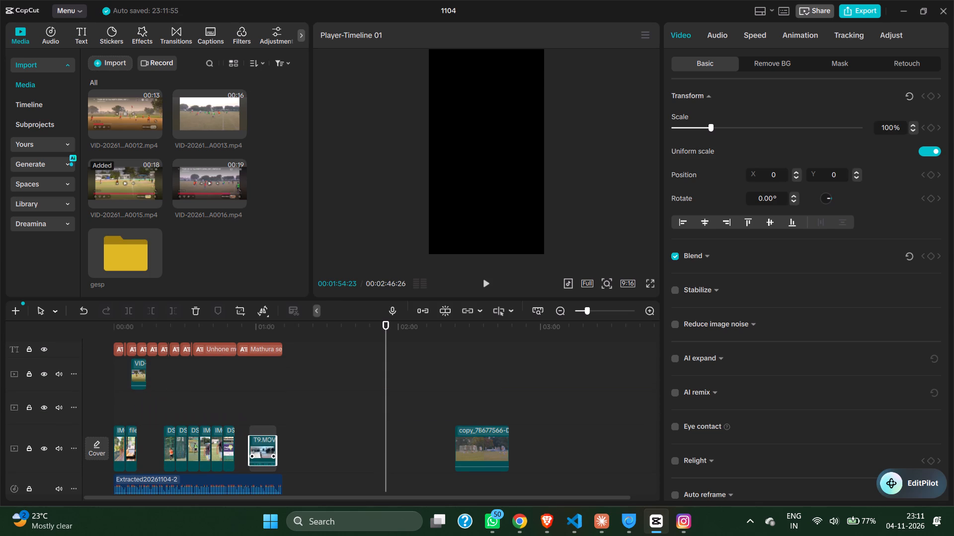
drag(264, 454, 191, 453)
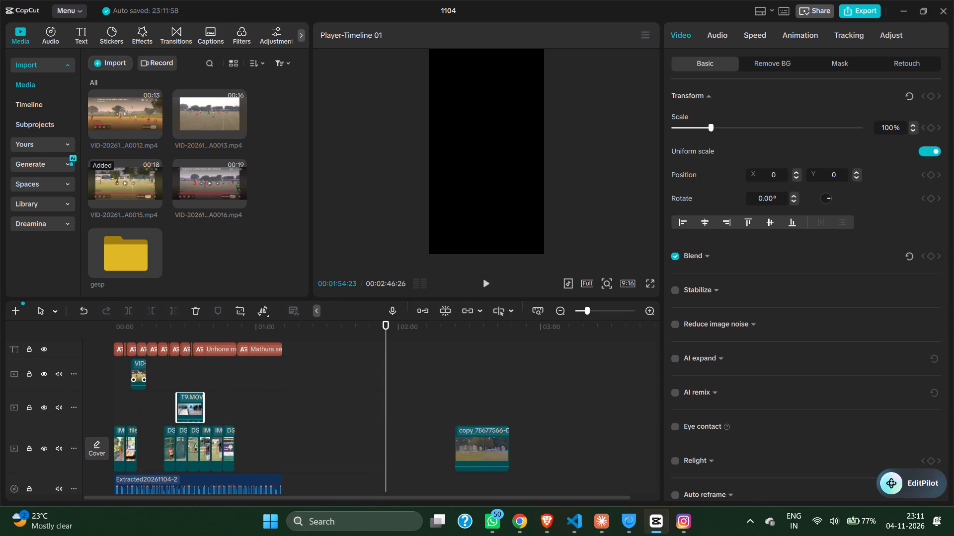
Place the A0015 clip on the main track at about 00:00:10, directly after the file_ image clip.
drag(135, 373, 140, 448)
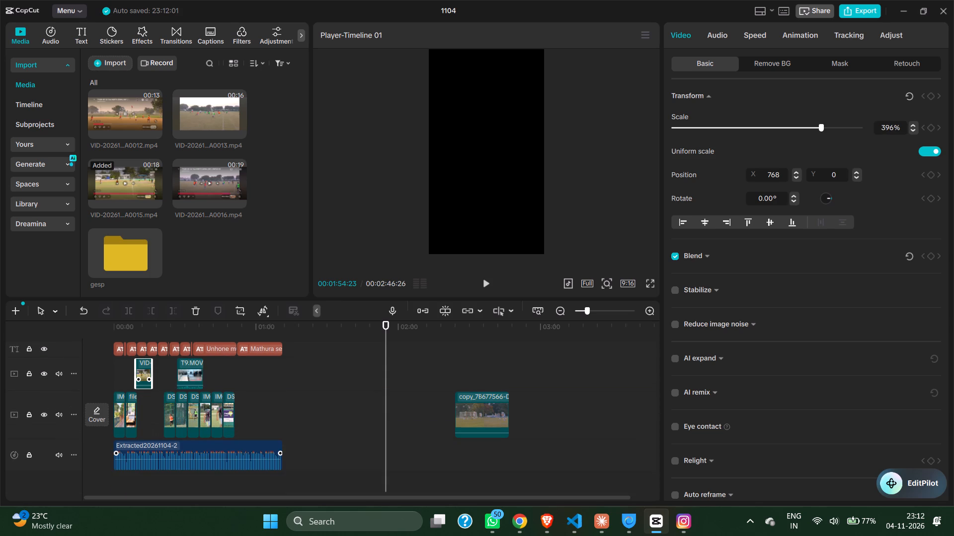
drag(142, 373, 143, 423)
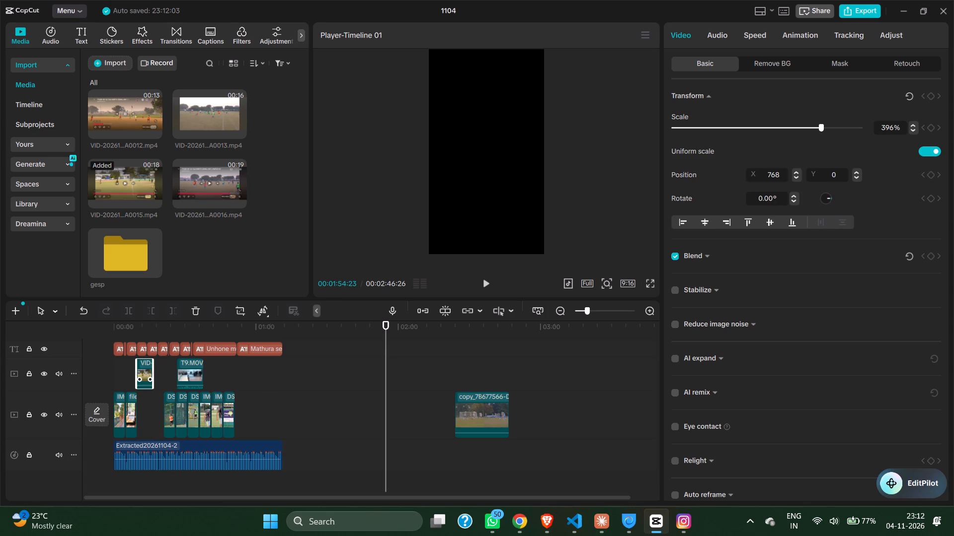
drag(145, 376, 153, 413)
click(153, 413)
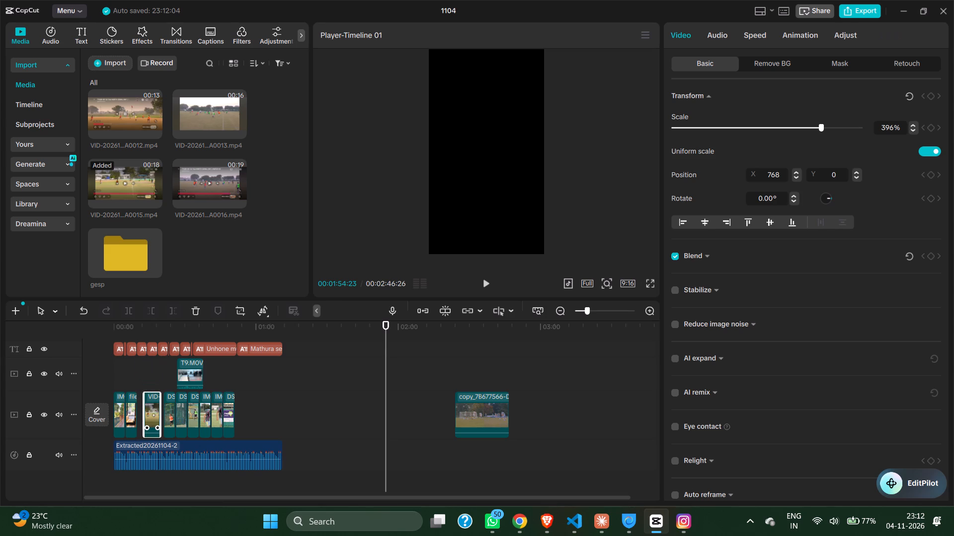
drag(153, 413, 148, 413)
click(148, 413)
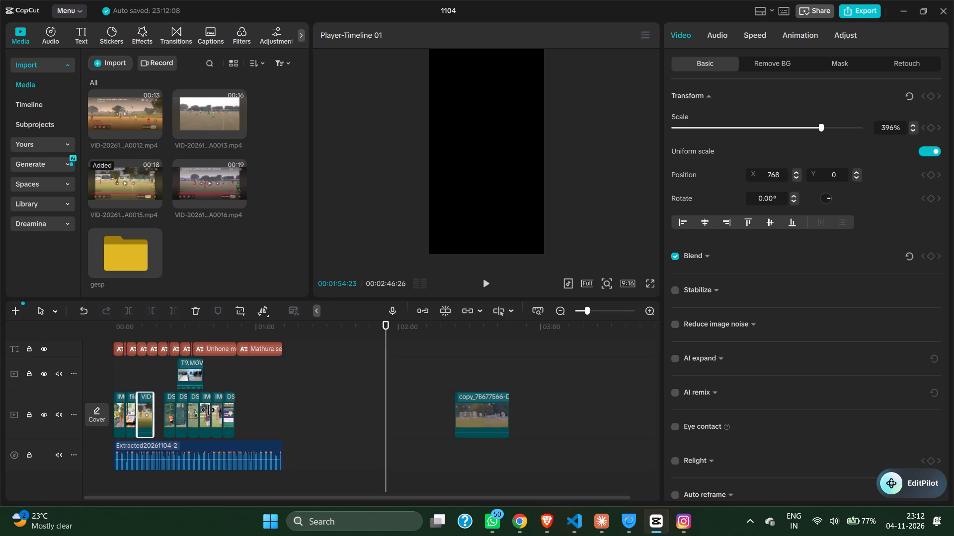
Try to place T9.MOV at about 00:00:14 in the main track gap after the A0015 clip.
drag(186, 366, 156, 405)
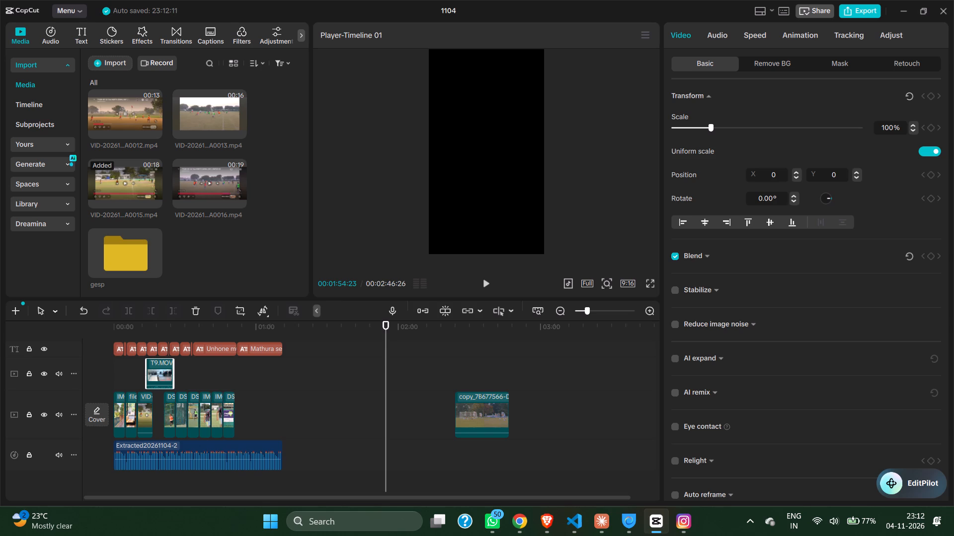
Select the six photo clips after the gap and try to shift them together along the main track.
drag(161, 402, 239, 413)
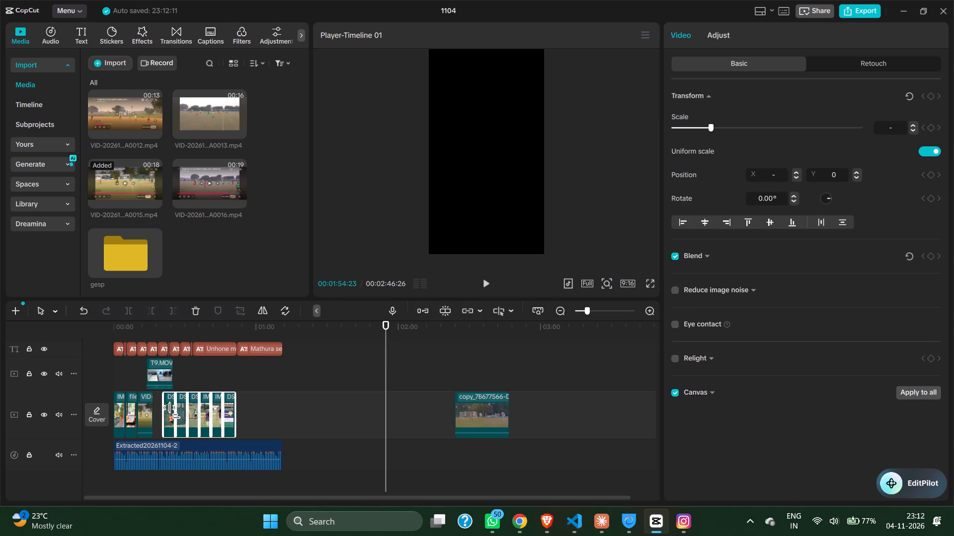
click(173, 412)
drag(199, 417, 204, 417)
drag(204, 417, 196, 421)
Move the IMG_3464 photo clip off the main track onto the overlay track at about 00:00:41.
ctrl+scroll(230, 419, up, 17)
scroll(230, 419, right, 4)
click(371, 412)
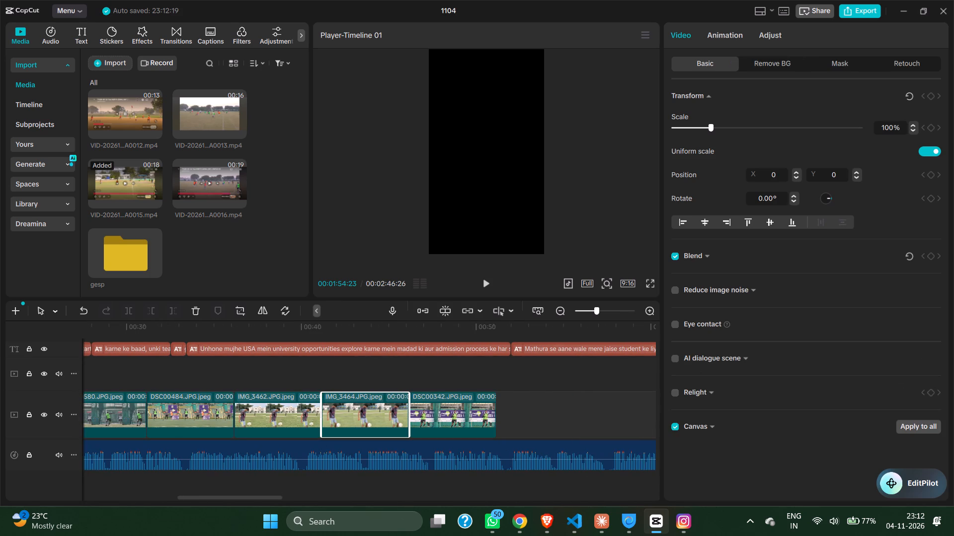
click(385, 420)
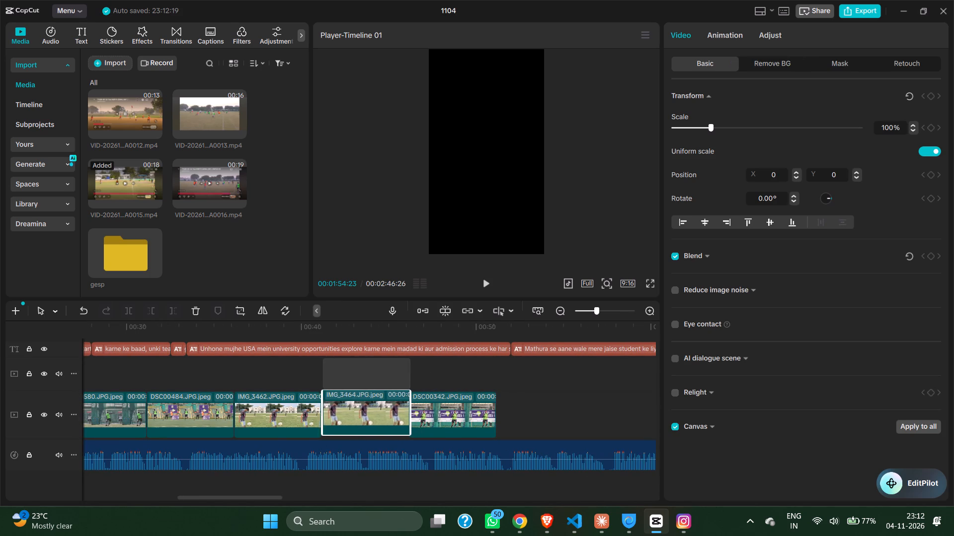
scroll(386, 419, right, 1)
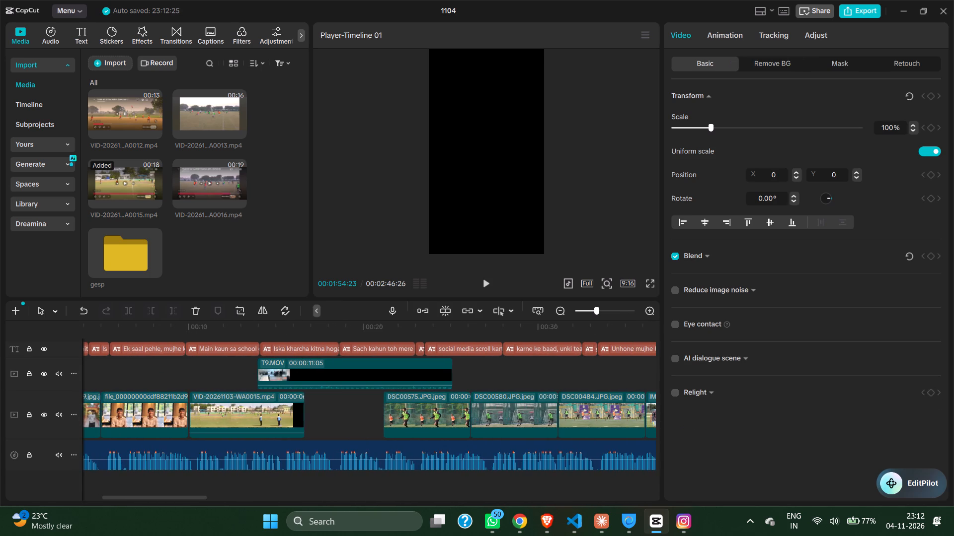
Shift the DSC00575, DSC00580, DSC00484, IMG_3462 and DSC00342 photo clips about 5 seconds along the main track, so DSC00575 starts at about 00:00:26.
drag(376, 402, 664, 420)
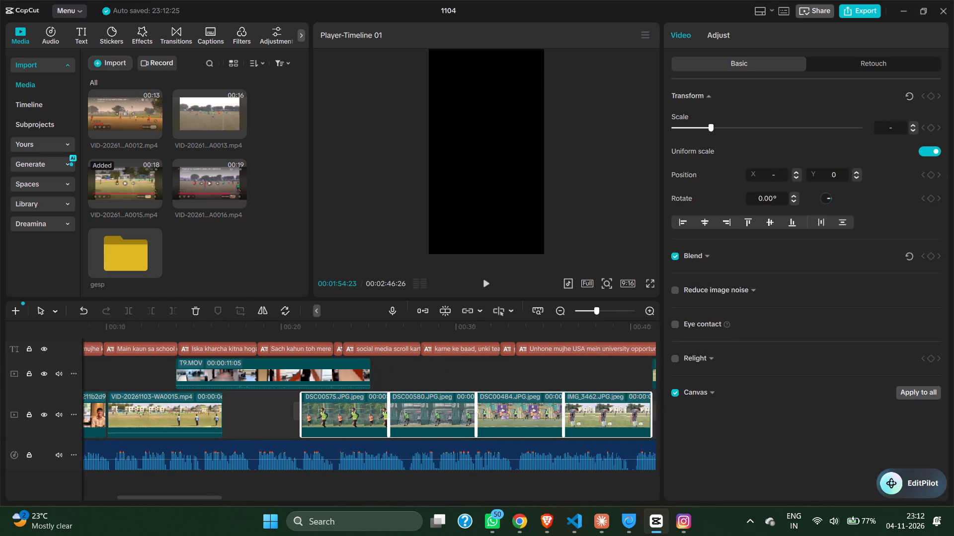
drag(664, 420, 623, 431)
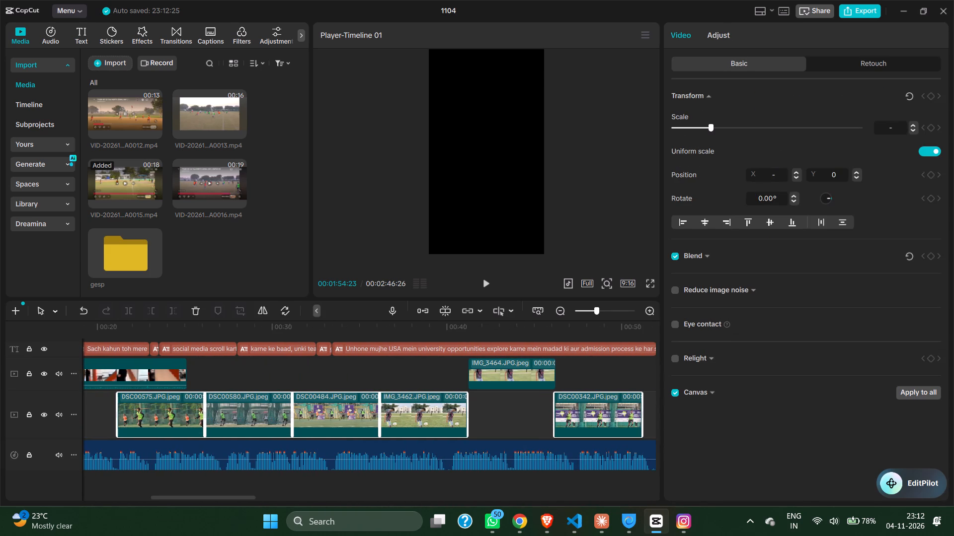
drag(436, 409, 519, 407)
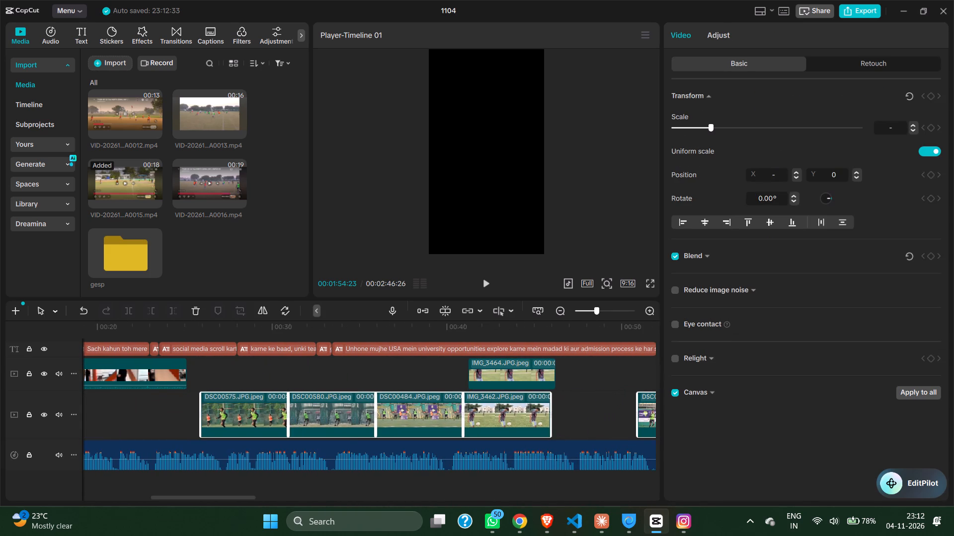
Shift T9.MOV about 1 second later on the overlay track and trim both its ends to a duration of 00:00:09:02 to fit the main track gap.
scroll(354, 427, right, 1)
click(456, 380)
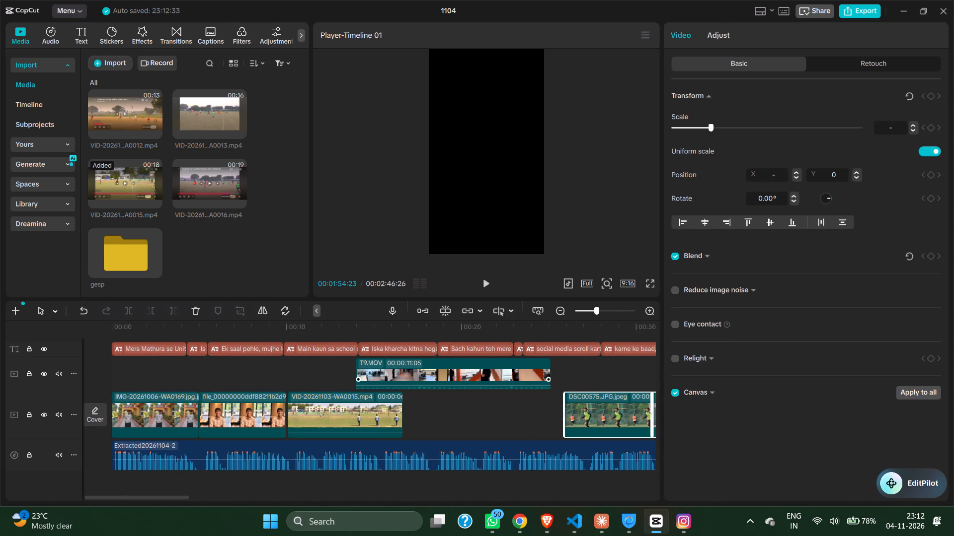
scroll(483, 440, left, 1)
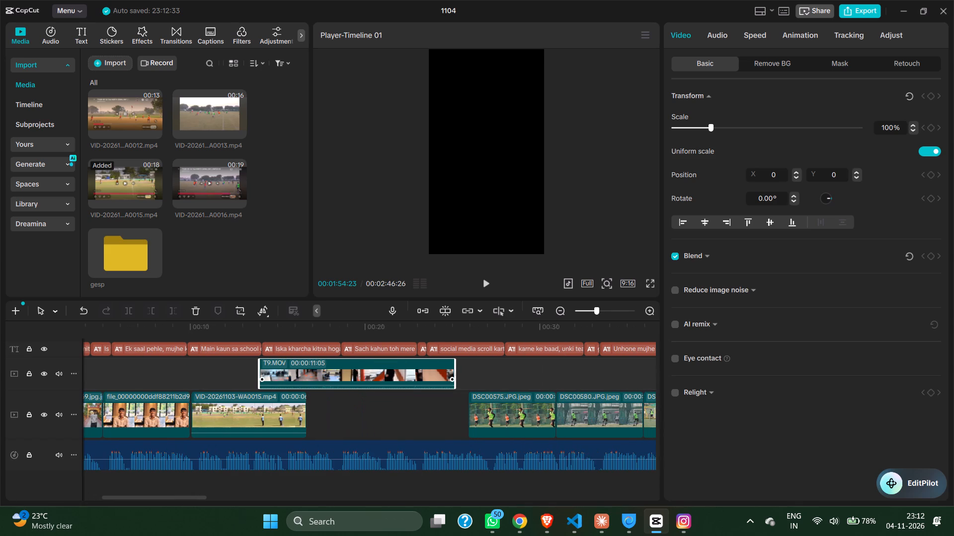
drag(409, 378, 429, 380)
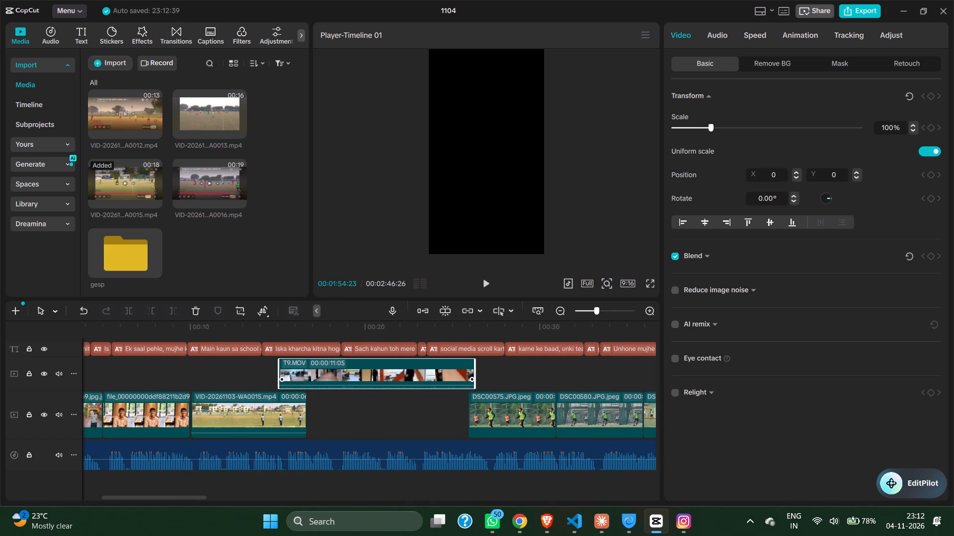
drag(277, 372, 309, 382)
drag(475, 377, 468, 377)
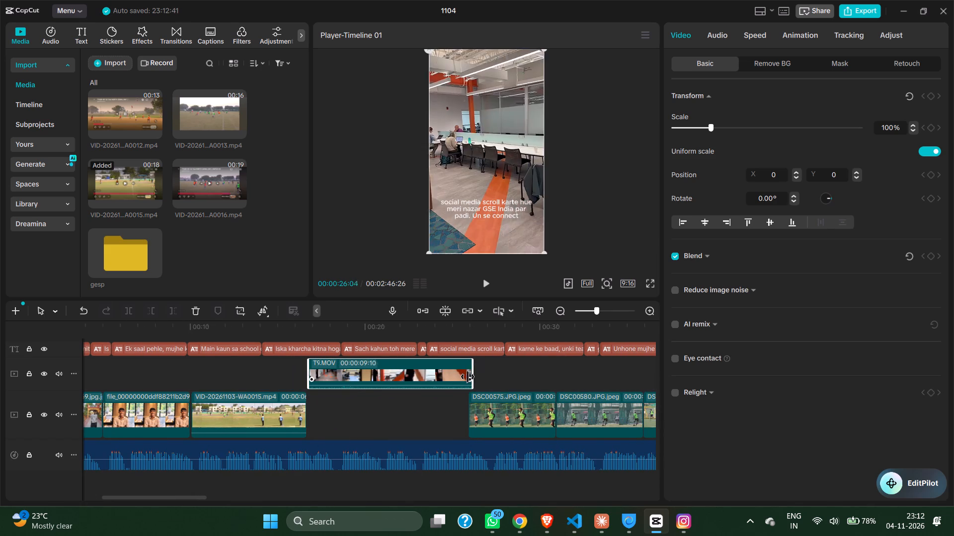
drag(468, 377, 465, 377)
Place the trimmed T9.MOV in the main track gap between the A0015 clip and DSC00575.
drag(447, 375, 444, 413)
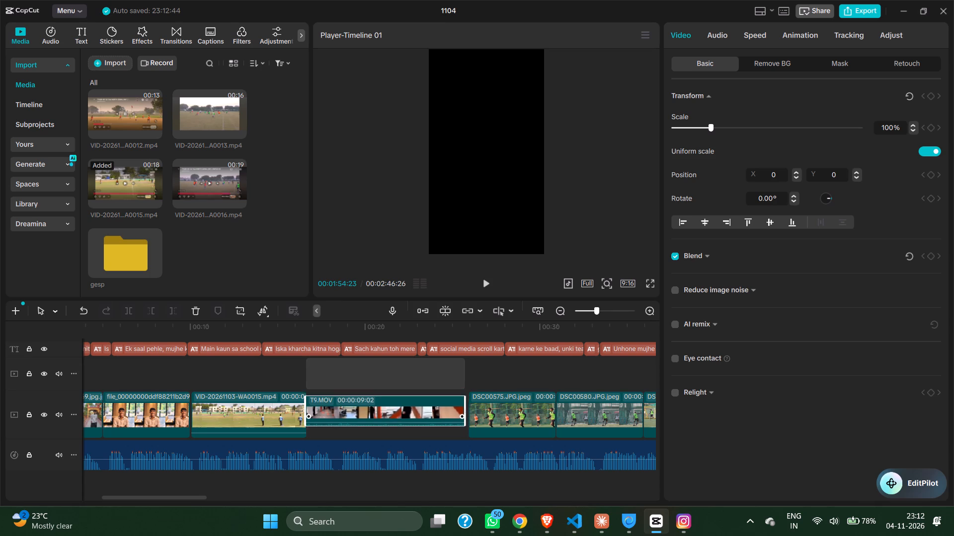
drag(444, 413, 444, 412)
drag(423, 359, 425, 399)
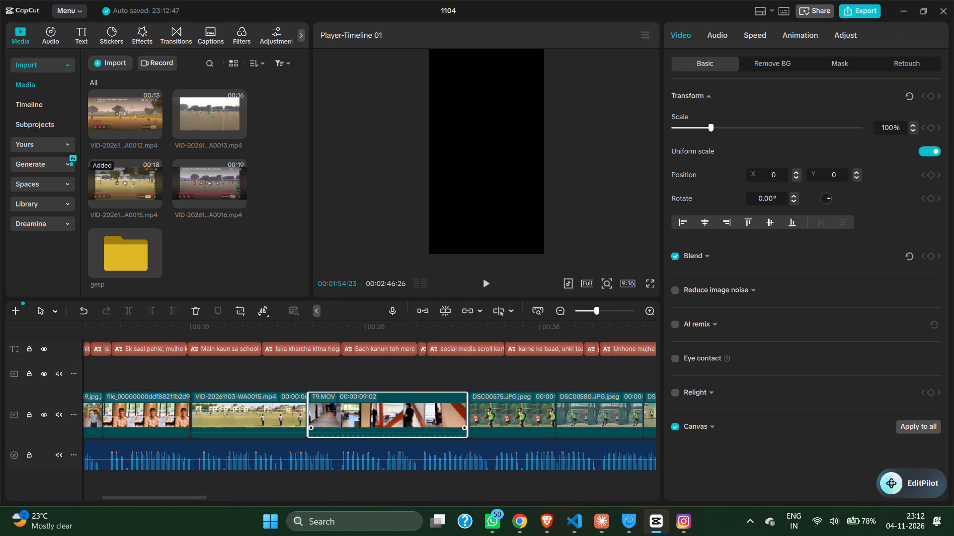
Extend the start of T9.MOV to meet the end of the A0015 clip, for a duration of 00:00:09:05.
drag(308, 405, 303, 405)
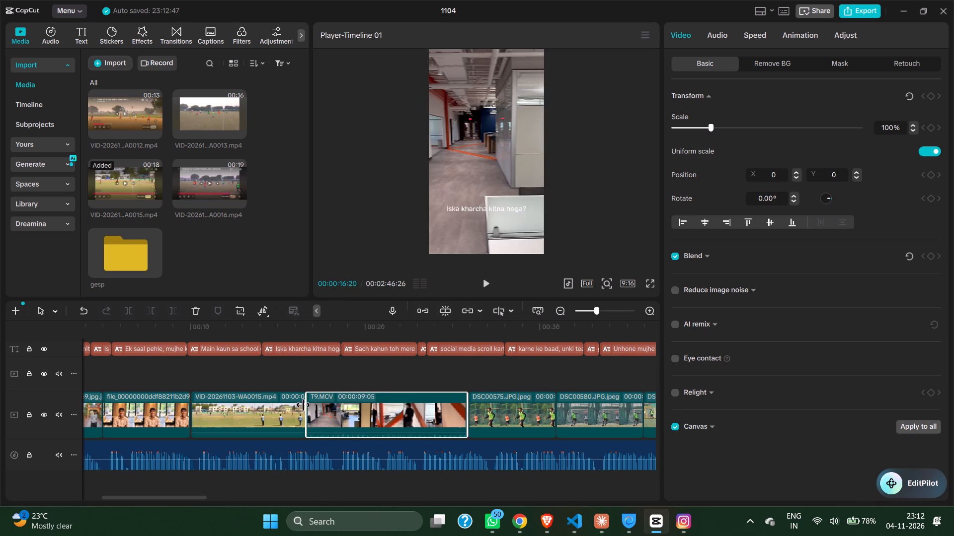
drag(303, 405, 304, 405)
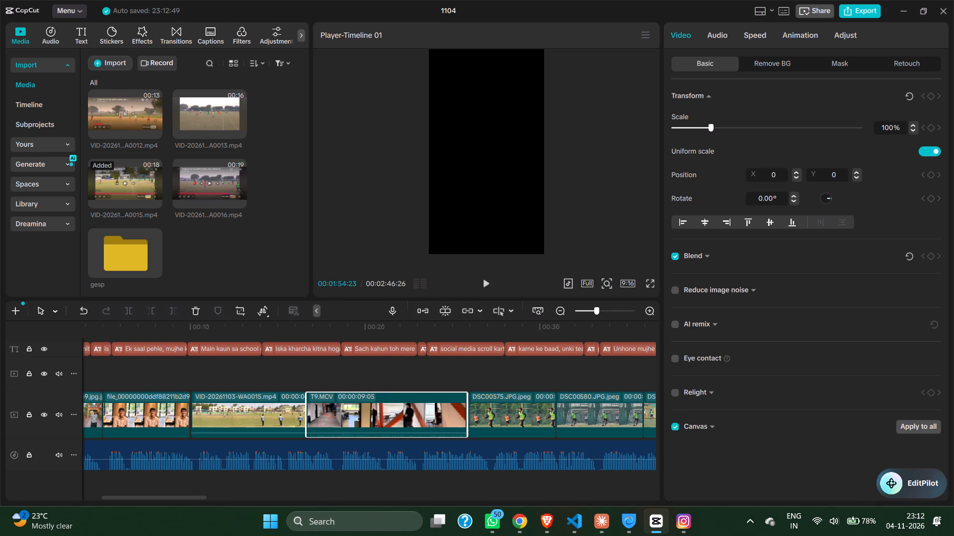
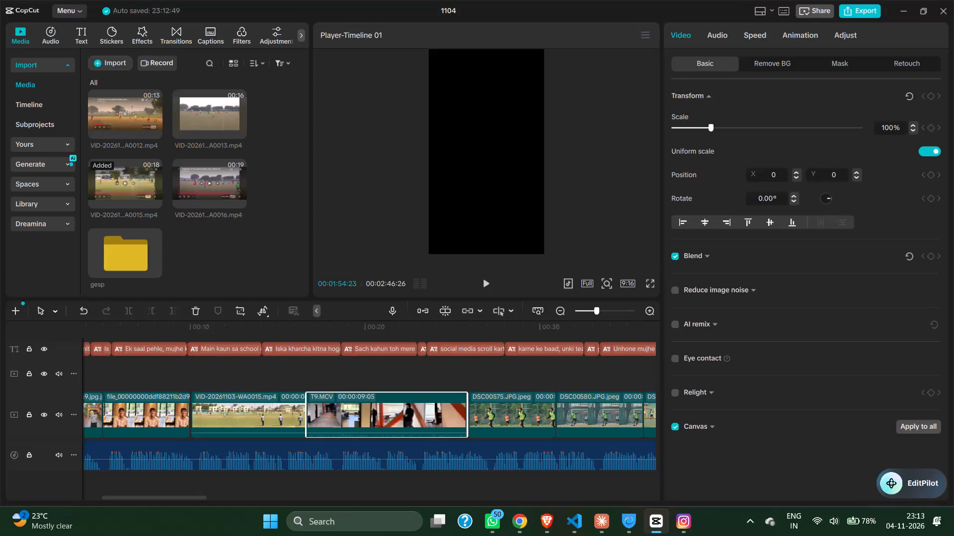
Delete the leftover copy_7B677566 MOV clip lying far beyond the end of the captions and audio on the main track.
scroll(495, 395, left, 9)
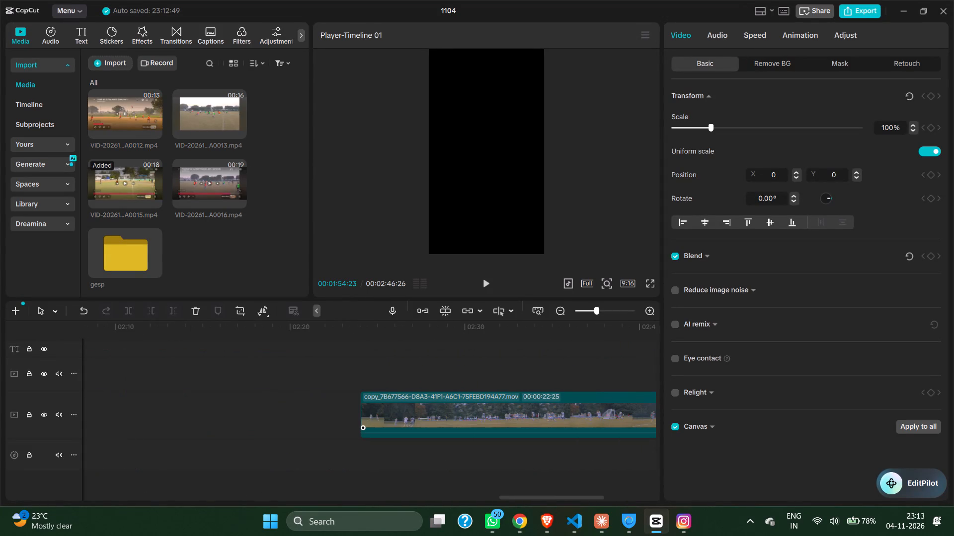
click(483, 411)
key(Delete)
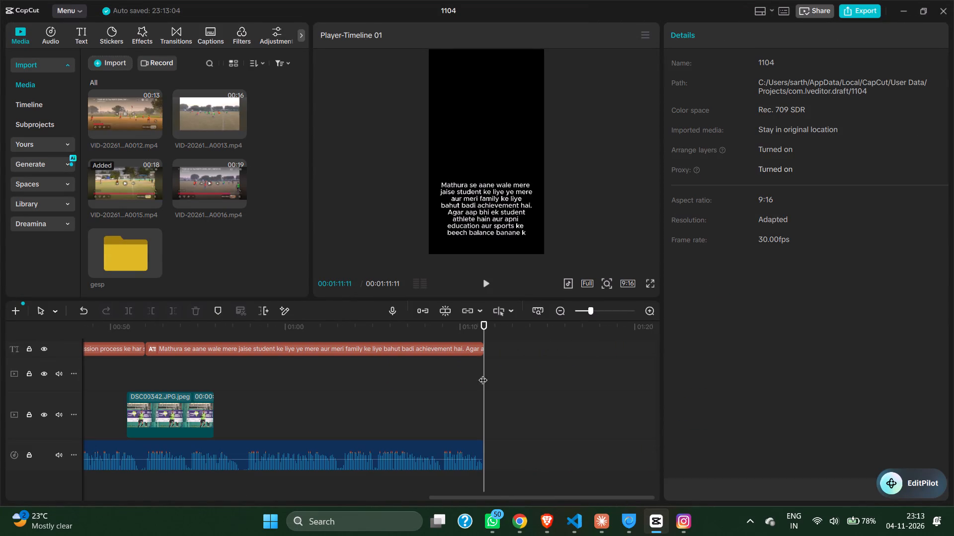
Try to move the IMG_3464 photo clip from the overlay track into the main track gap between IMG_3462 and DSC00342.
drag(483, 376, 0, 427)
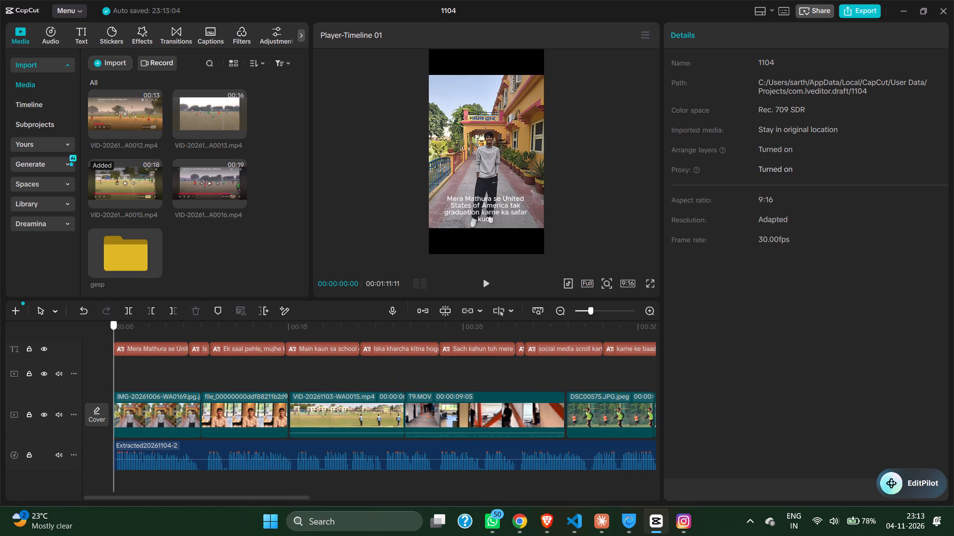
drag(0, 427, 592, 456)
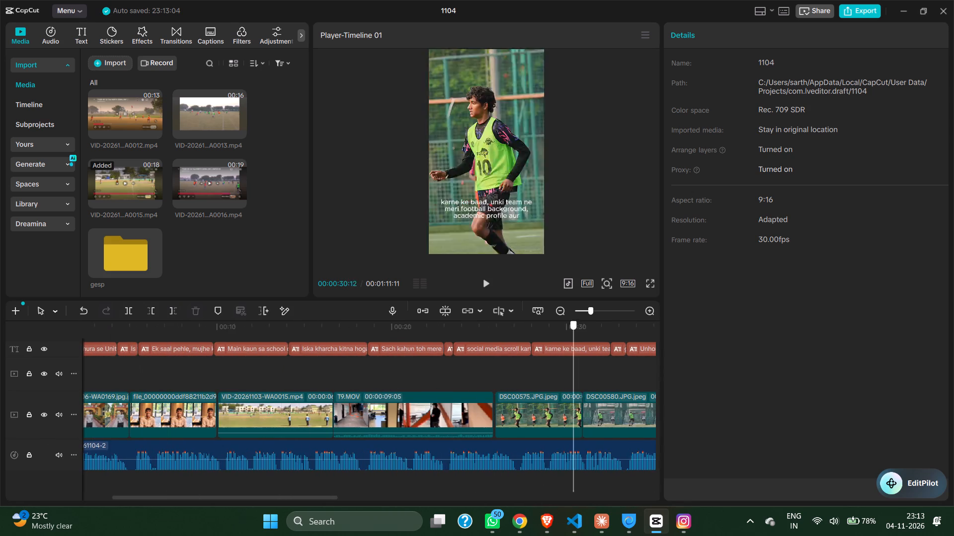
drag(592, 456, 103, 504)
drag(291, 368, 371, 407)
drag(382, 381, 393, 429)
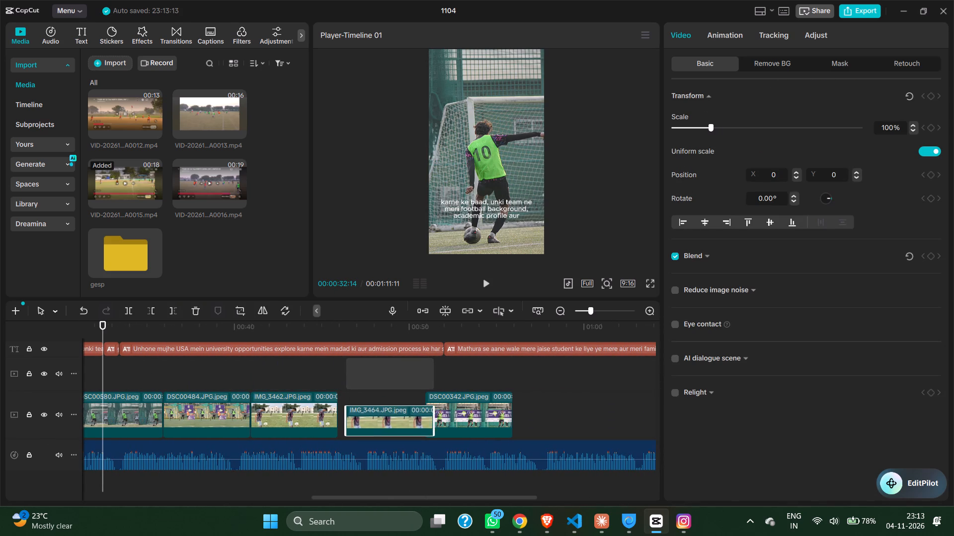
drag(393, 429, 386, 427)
Shift the DSC00342 photo clip about 0.2 seconds later on the main track to widen the gap after IMG_3462.
drag(453, 421, 456, 425)
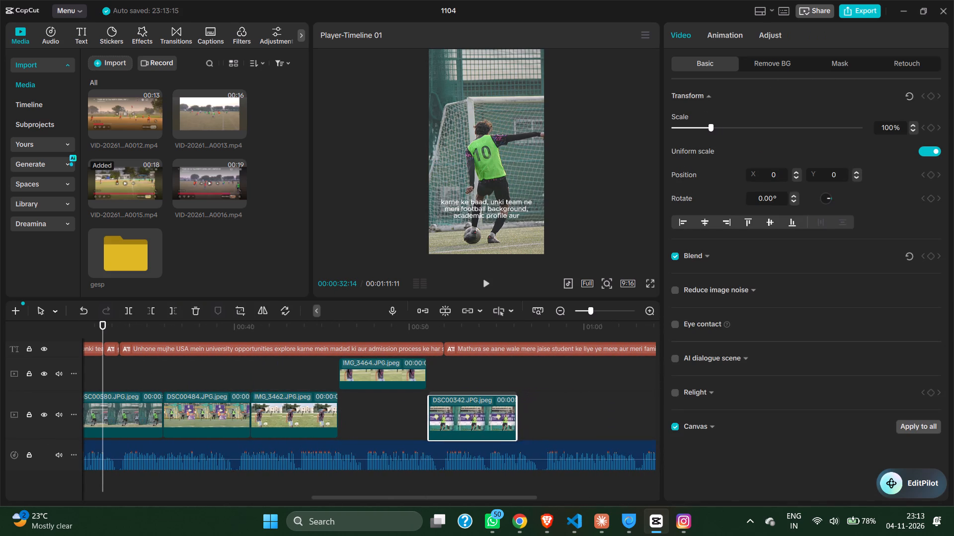
drag(456, 425, 457, 425)
Place the IMG_3464 photo clip from the overlay track into the main track gap between IMG_3462 and DSC00342.
drag(395, 380, 399, 422)
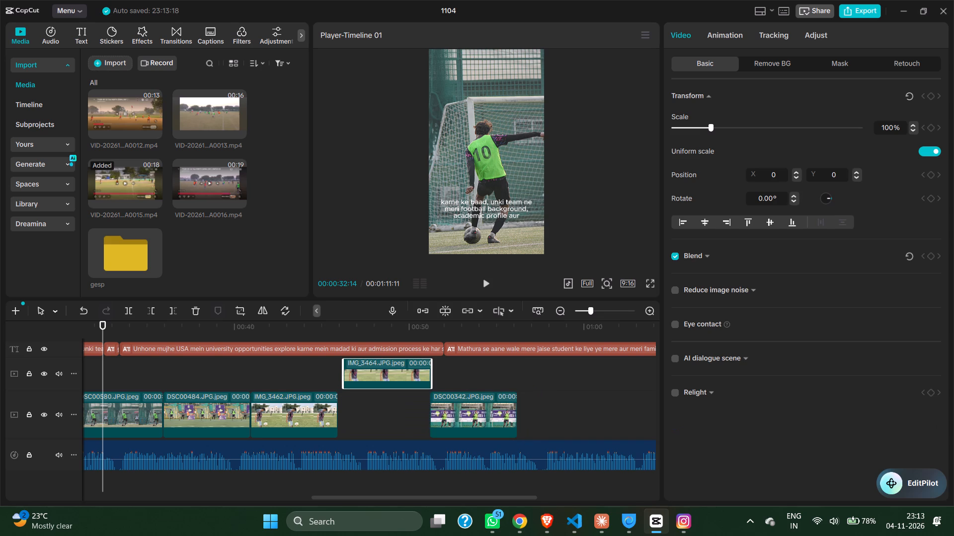
drag(391, 386, 382, 432)
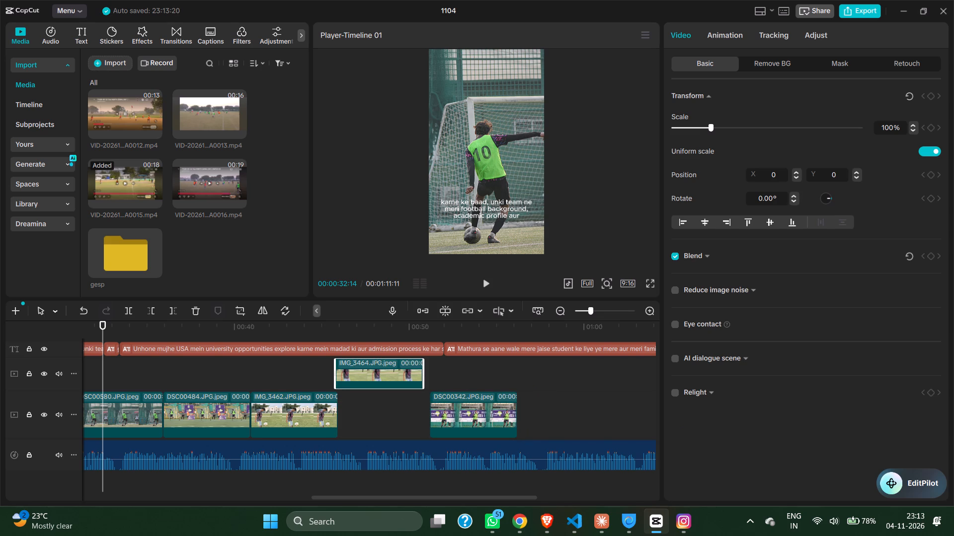
drag(366, 380, 372, 425)
click(338, 413)
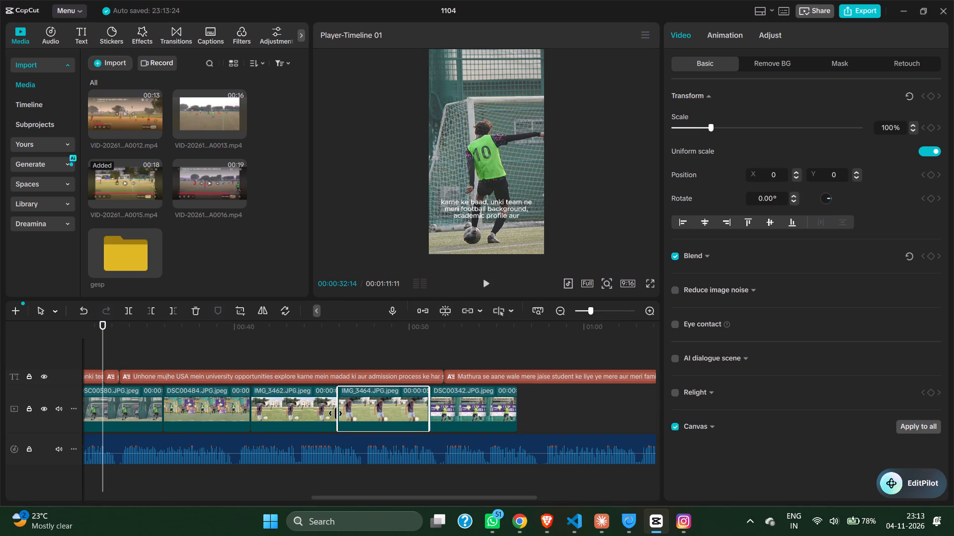